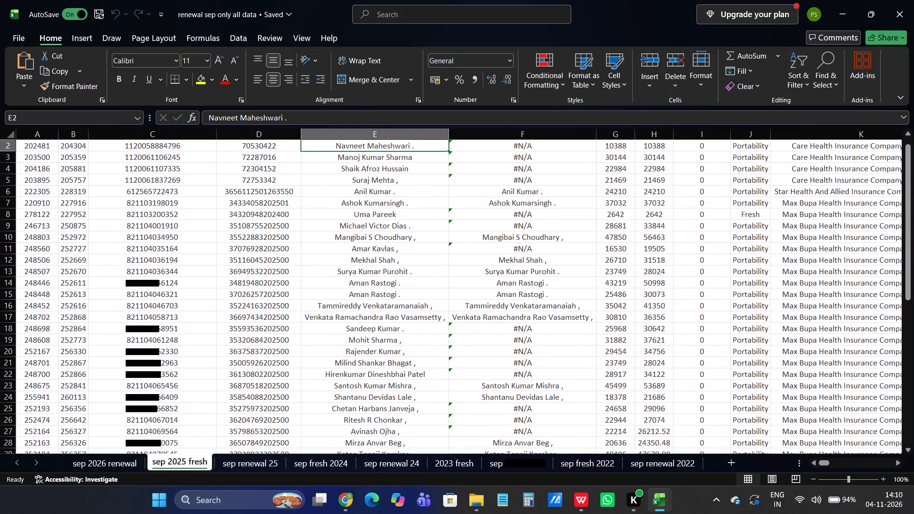
Examine the policy rows of the sep 2025 fresh sheet and its columns across to TSO Payout status.
{"action": "scroll", "coordinate": [556, 330], "scroll_direction": "down", "scroll_amount": 1}
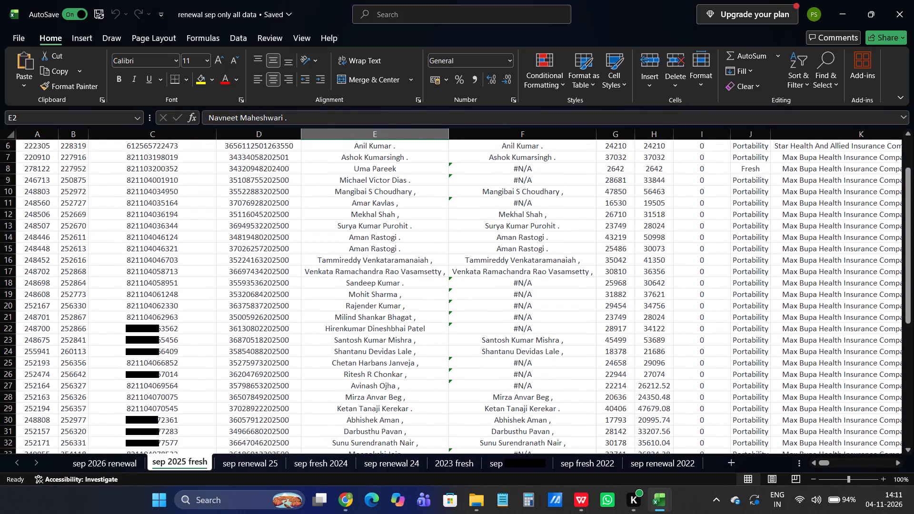
{"action": "scroll", "coordinate": [556, 330], "scroll_direction": "down", "scroll_amount": 3}
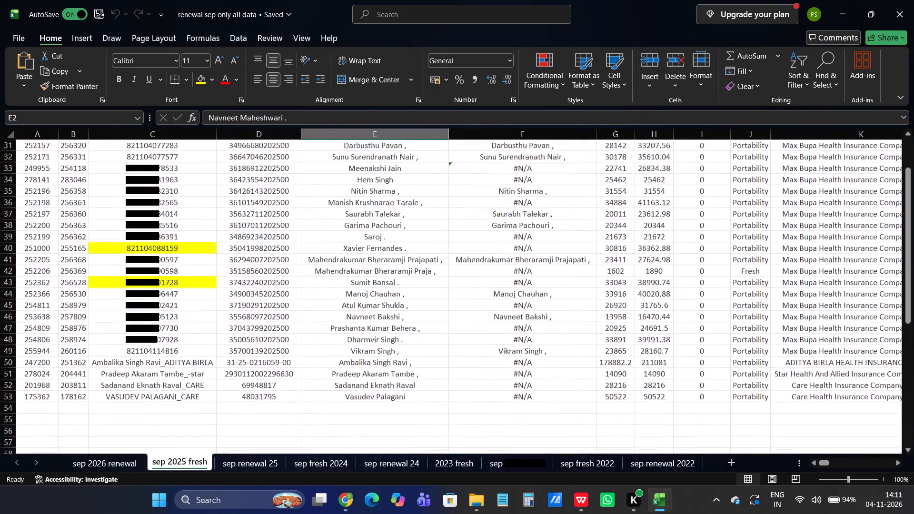
{"action": "scroll", "coordinate": [556, 330], "scroll_direction": "down", "scroll_amount": 1}
{"action": "scroll", "coordinate": [556, 330], "scroll_direction": "up", "scroll_amount": 4}
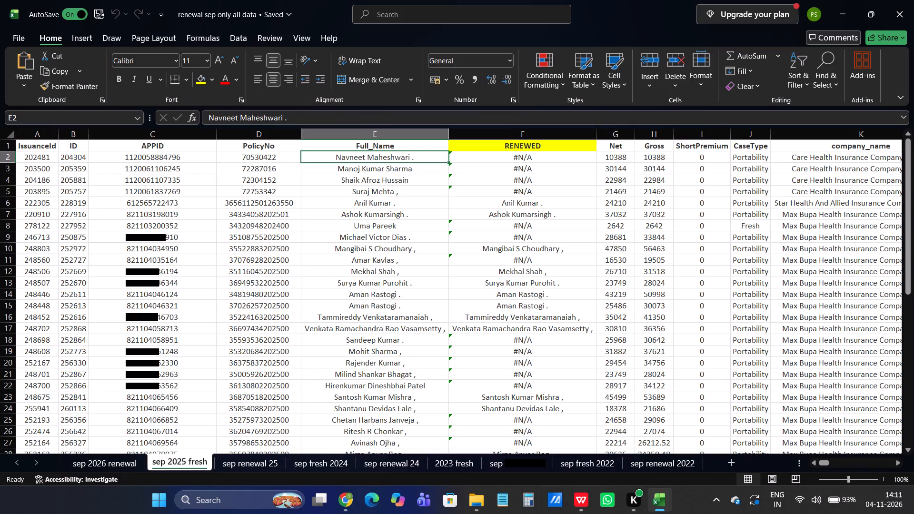
{"action": "left_click", "coordinate": [390, 207]}
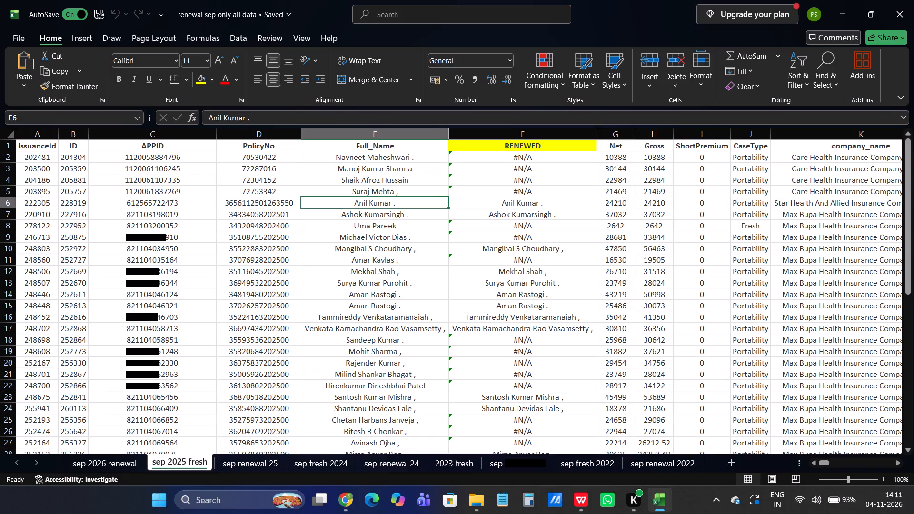
{"action": "key", "text": "Right"}
{"action": "key", "text": "Right"}
{"action": "key", "text": "Right"}
{"action": "key", "text": "Right"}
{"action": "key", "text": "Right"}
{"action": "key", "text": "Right"}
{"action": "key", "text": "Right"}
{"action": "key", "text": "Right"}
{"action": "key", "text": "Right"}
{"action": "key", "text": "Right"}
{"action": "key", "text": "Right"}
{"action": "key", "text": "Right"}
{"action": "key", "text": "Right"}
{"action": "key", "text": "Right"}
{"action": "key", "text": "Right"}
{"action": "key", "text": "Right"}
{"action": "key", "text": "Right"}
{"action": "key", "text": "Right"}
{"action": "key", "text": "Right"}
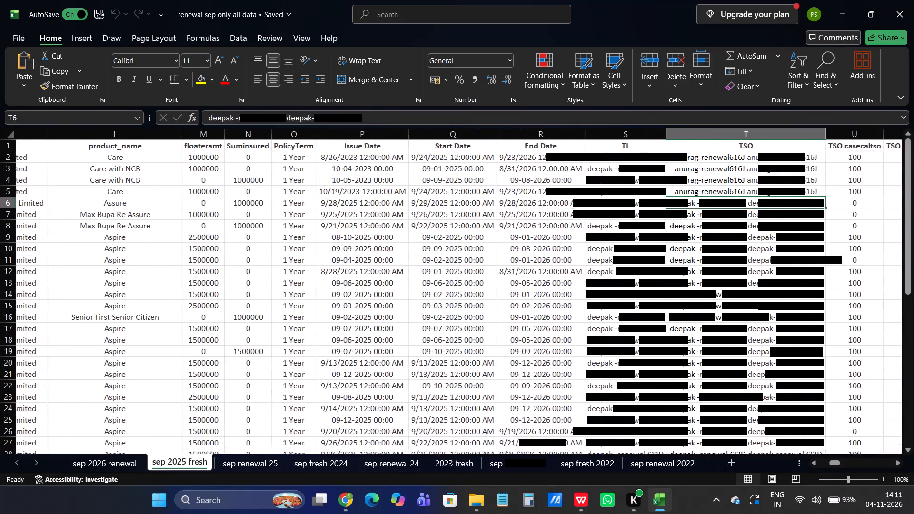
{"action": "key", "text": "Right"}
{"action": "key", "text": "Right"}
{"action": "key", "text": "Right"}
{"action": "key", "text": "Right"}
{"action": "key", "text": "Right"}
{"action": "key", "text": "Right"}
{"action": "key", "text": "Right"}
{"action": "key", "text": "Right"}
{"action": "key", "text": "Right"}
{"action": "key", "text": "Right"}
{"action": "key", "text": "Right"}
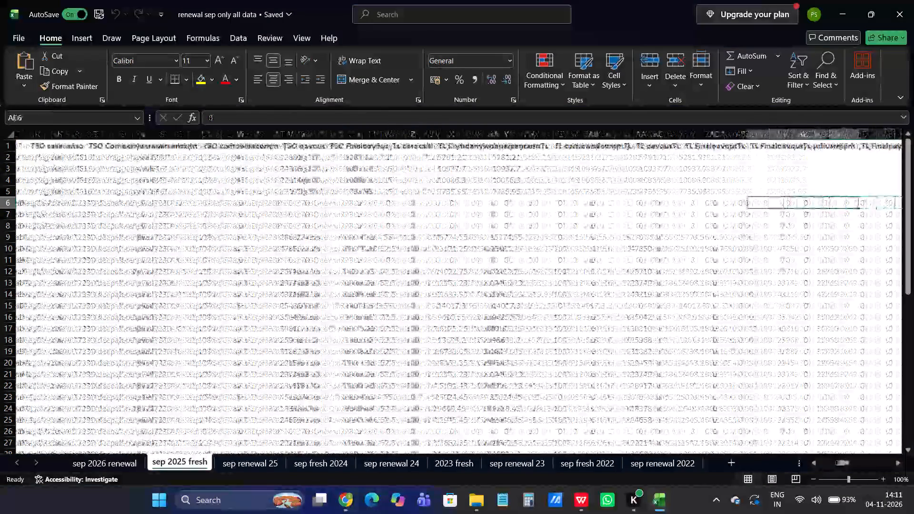
{"action": "key", "text": "Right"}
{"action": "key", "text": "Right"}
{"action": "key", "text": "Right"}
{"action": "key", "text": "Right"}
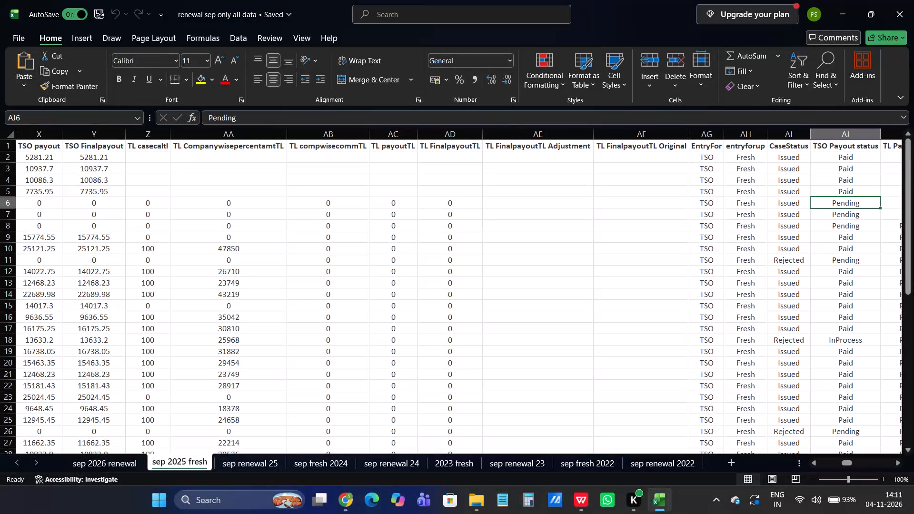
Switch to the Book3 (version 1) workbook after checking the Book2 (version 2) workbook.
{"action": "key", "text": "alt+Tab"}
{"action": "key", "text": "alt+Tab"}
{"action": "key", "text": "alt+Tab"}
{"action": "key", "text": "alt+Tab"}
{"action": "key", "text": "alt+Tab"}
{"action": "key", "text": "alt+Tab"}
{"action": "key", "text": "alt+Tab"}
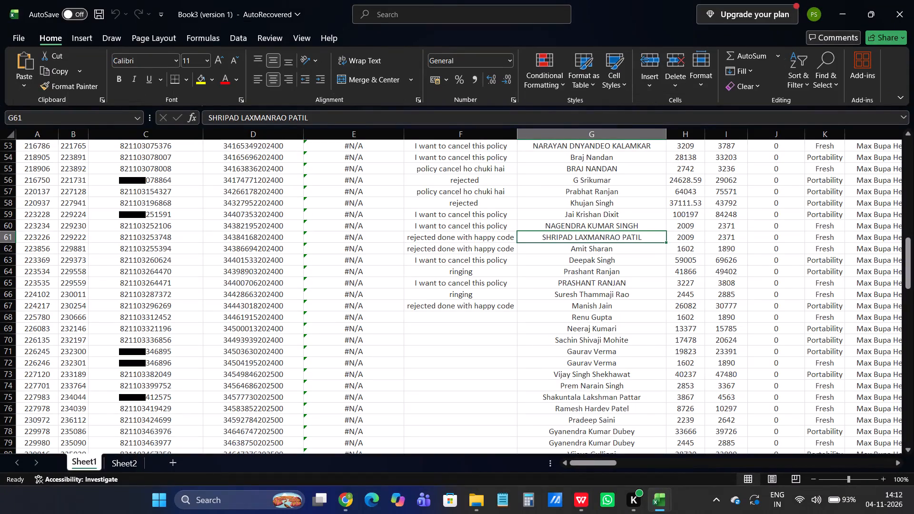
{"action": "key", "text": "alt+Tab"}
{"action": "key", "text": "alt+Tab"}
{"action": "key", "text": "alt+Tab"}
{"action": "key", "text": "alt+Tab"}
{"action": "key", "text": "alt+Tab"}
{"action": "key", "text": "alt+Tab"}
{"action": "key", "text": "alt+Tab"}
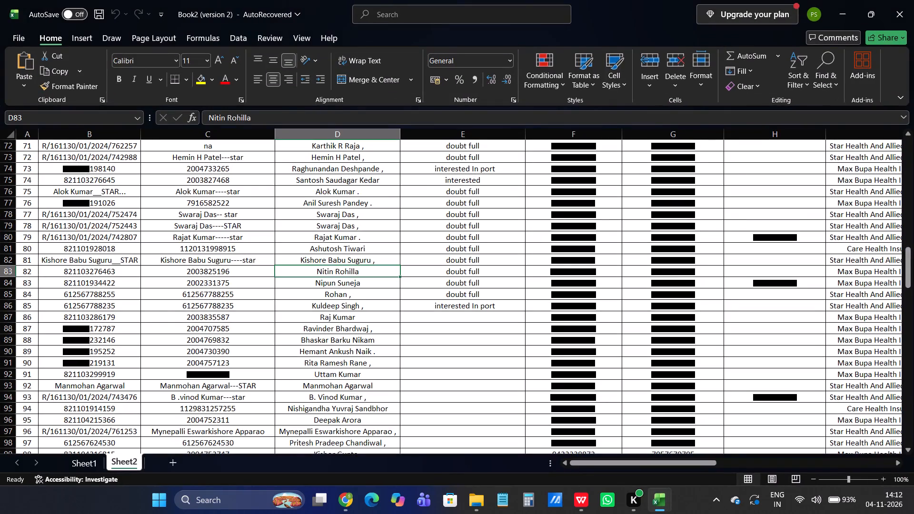
{"action": "key", "text": "alt+Tab"}
{"action": "key", "text": "alt+Tab"}
{"action": "key", "text": "alt+Left"}
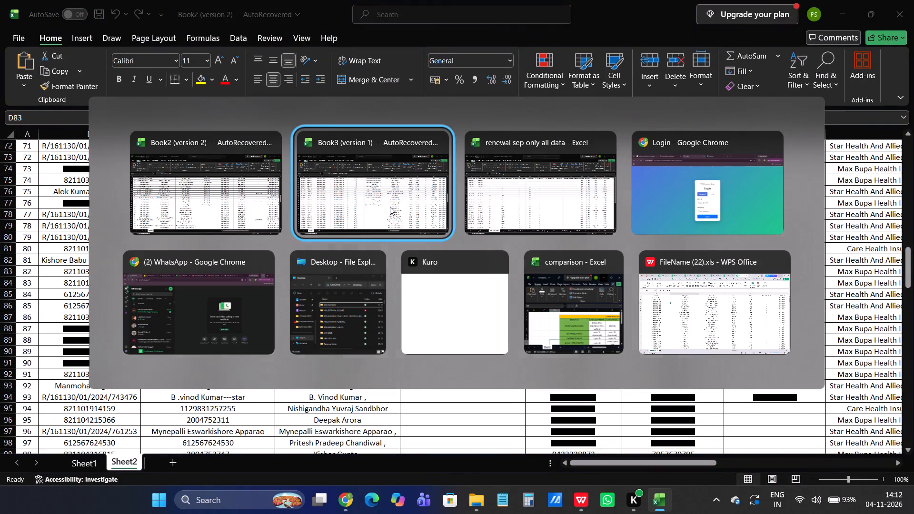
Examine the VLOOKUP results in column E and the call remarks in column F throughout Sheet1.
{"action": "scroll", "coordinate": [409, 244], "scroll_direction": "up", "scroll_amount": 4}
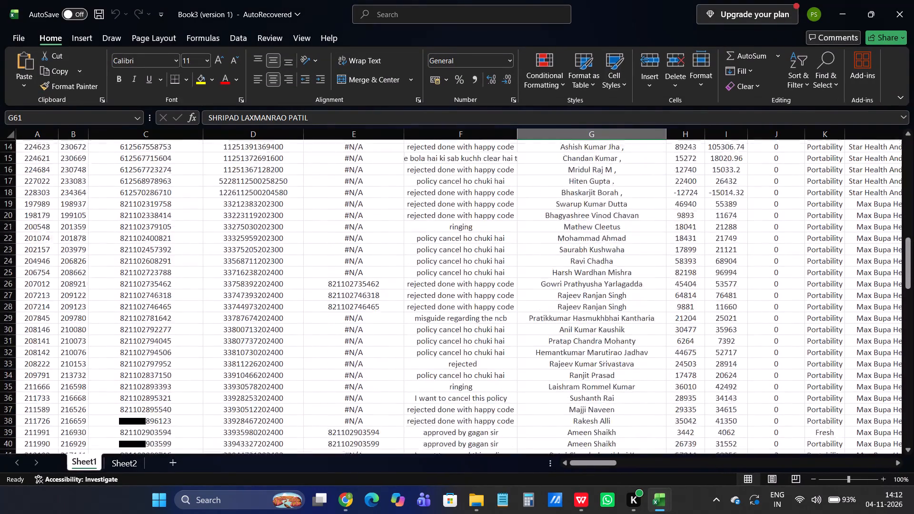
{"action": "scroll", "coordinate": [409, 244], "scroll_direction": "up", "scroll_amount": 4}
{"action": "scroll", "coordinate": [347, 234], "scroll_direction": "down", "scroll_amount": 2}
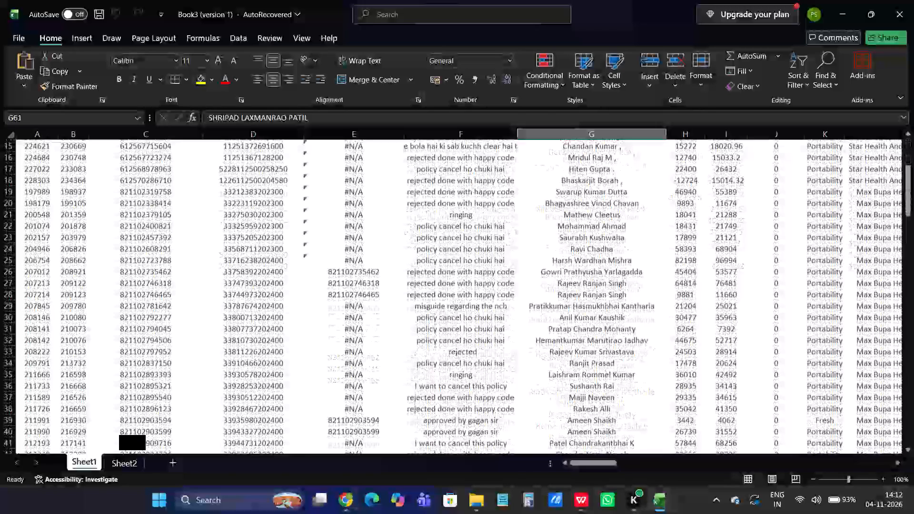
{"action": "left_click_drag", "start_coordinate": [326, 273], "coordinate": [327, 294]}
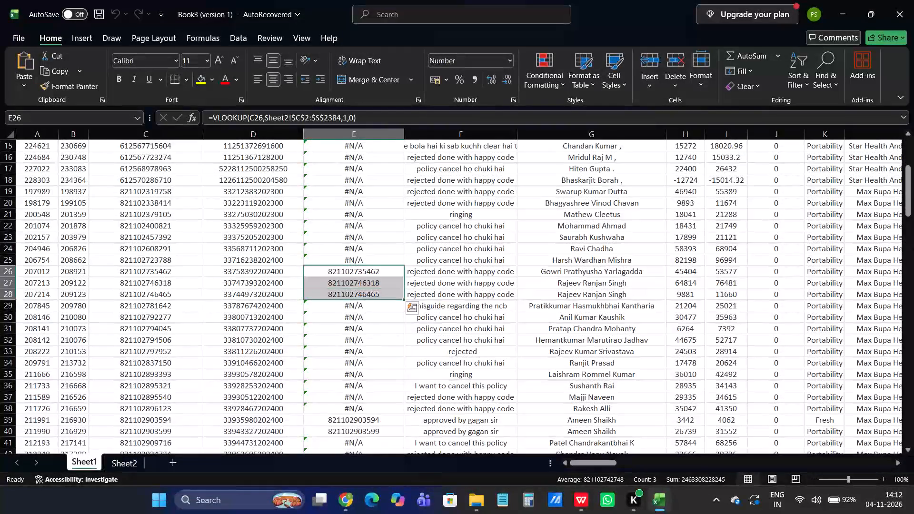
{"action": "scroll", "coordinate": [327, 294], "scroll_direction": "down", "scroll_amount": 2}
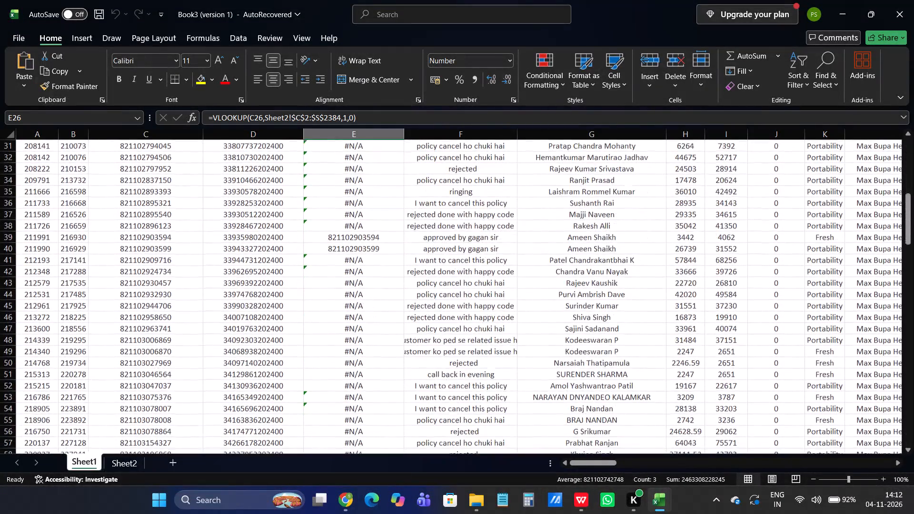
{"action": "scroll", "coordinate": [332, 244], "scroll_direction": "down", "scroll_amount": 6}
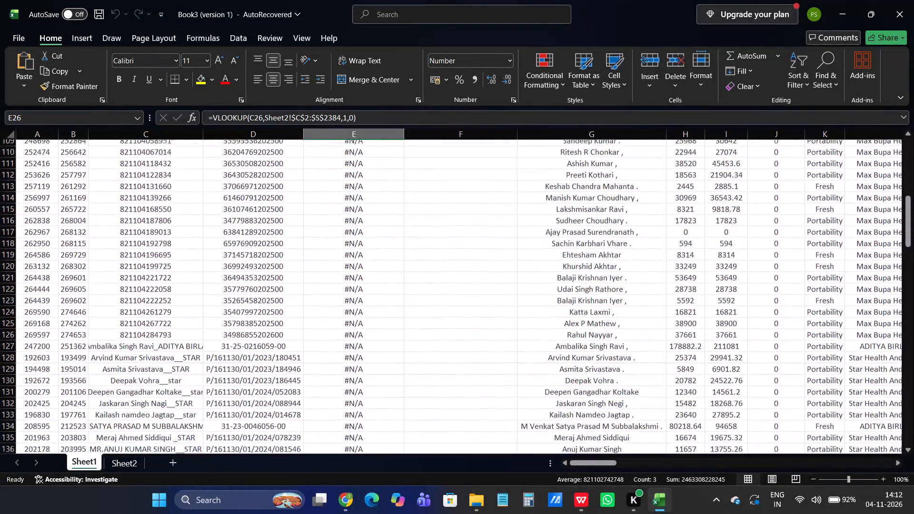
{"action": "scroll", "coordinate": [332, 244], "scroll_direction": "down", "scroll_amount": 4}
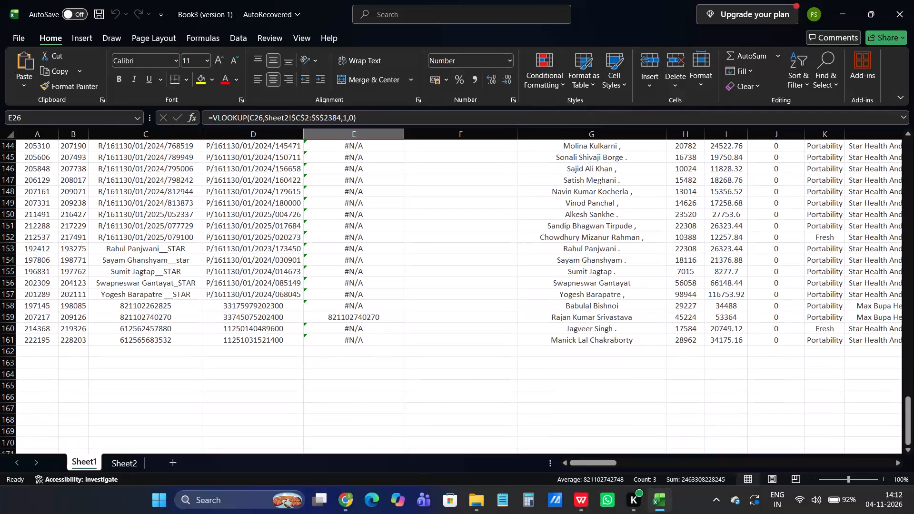
{"action": "scroll", "coordinate": [424, 243], "scroll_direction": "up", "scroll_amount": 4}
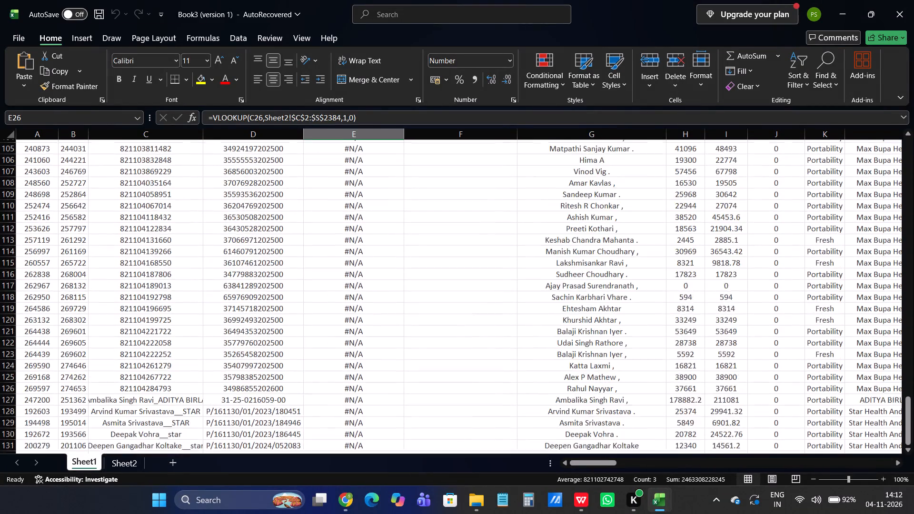
{"action": "scroll", "coordinate": [424, 243], "scroll_direction": "up", "scroll_amount": 6}
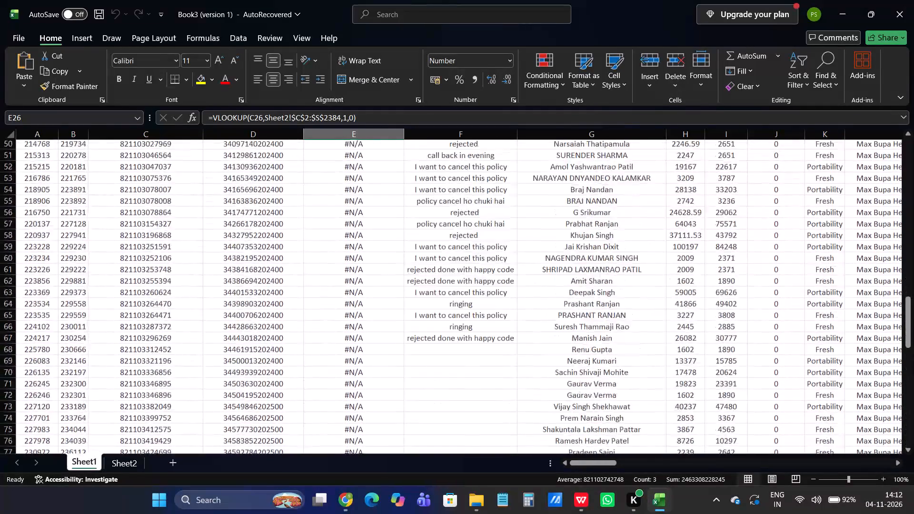
{"action": "scroll", "coordinate": [424, 243], "scroll_direction": "up", "scroll_amount": 2}
{"action": "scroll", "coordinate": [424, 243], "scroll_direction": "down", "scroll_amount": 2}
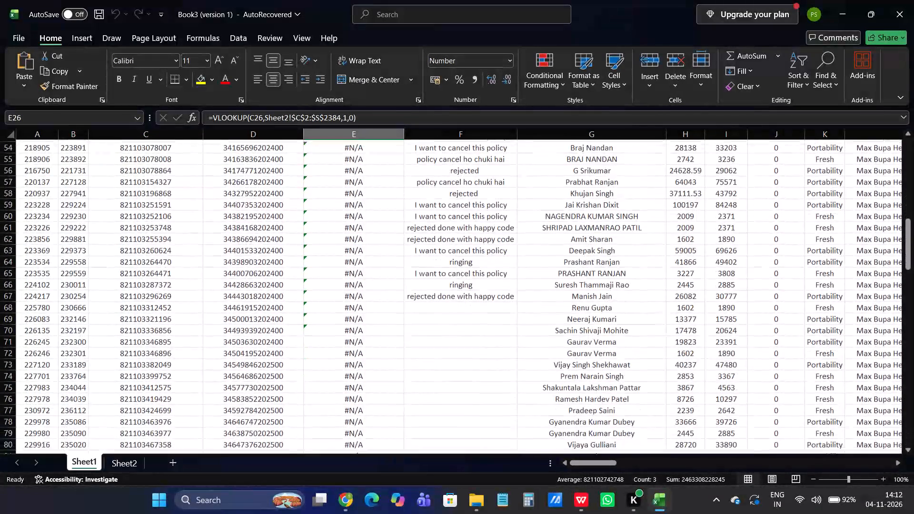
{"action": "scroll", "coordinate": [478, 197], "scroll_direction": "up", "scroll_amount": 1}
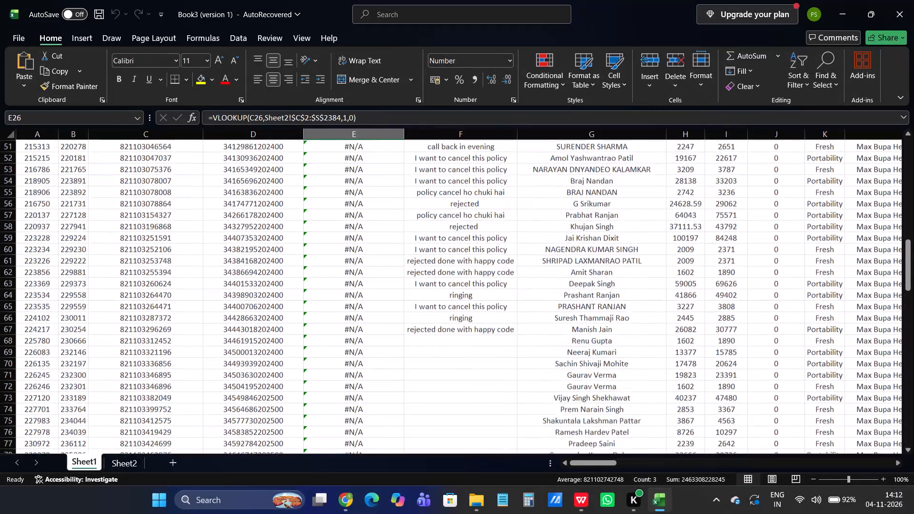
{"action": "scroll", "coordinate": [478, 197], "scroll_direction": "up", "scroll_amount": 4}
{"action": "scroll", "coordinate": [478, 197], "scroll_direction": "down", "scroll_amount": 1}
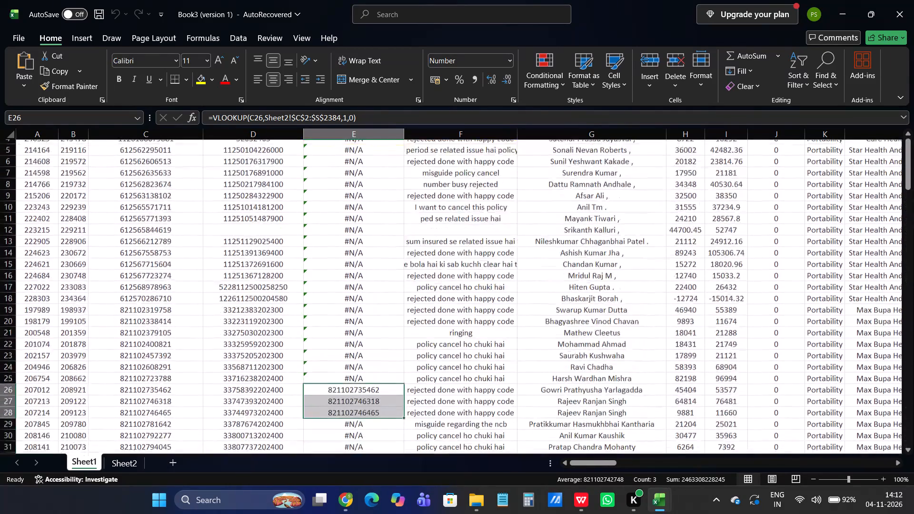
{"action": "scroll", "coordinate": [478, 197], "scroll_direction": "down", "scroll_amount": 3}
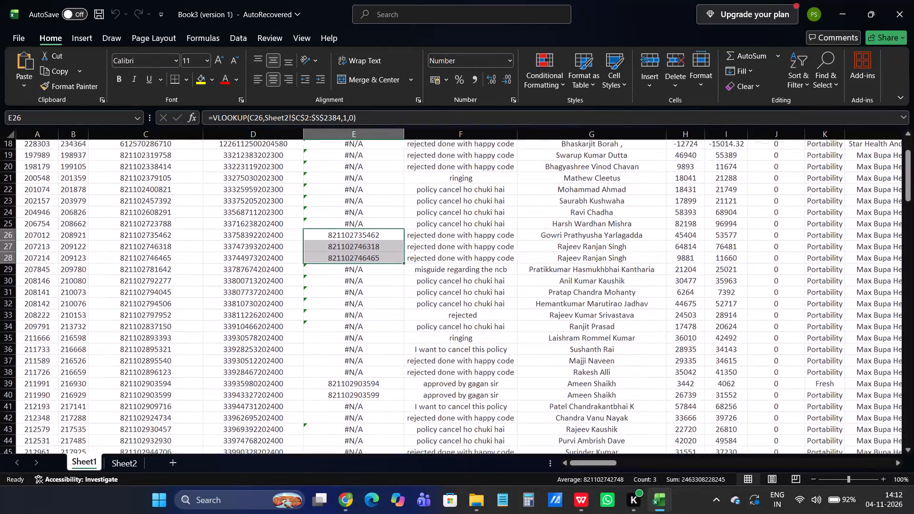
{"action": "scroll", "coordinate": [478, 197], "scroll_direction": "down", "scroll_amount": 1}
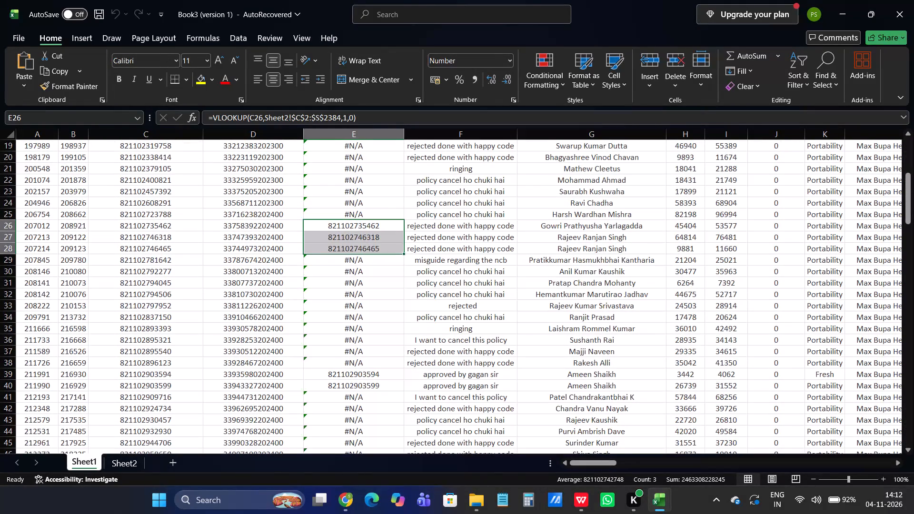
{"action": "scroll", "coordinate": [478, 197], "scroll_direction": "up", "scroll_amount": 1}
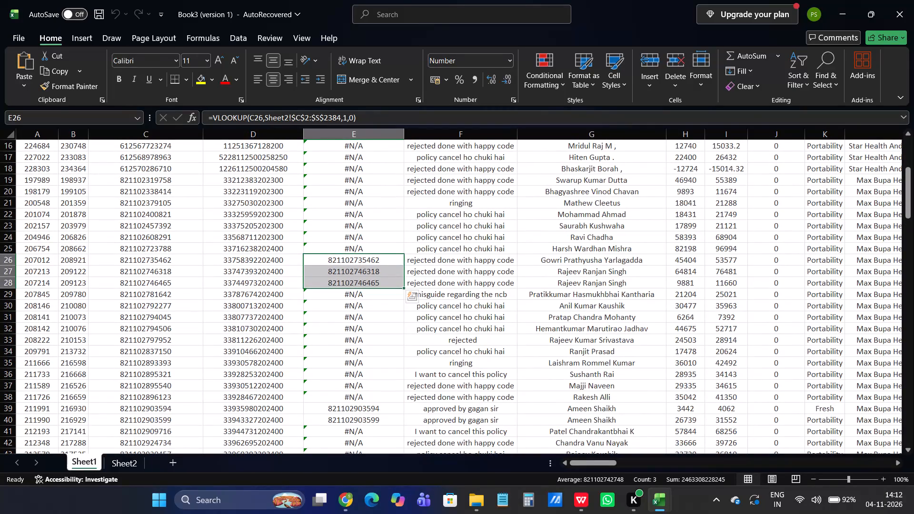
{"action": "left_click", "coordinate": [481, 204]}
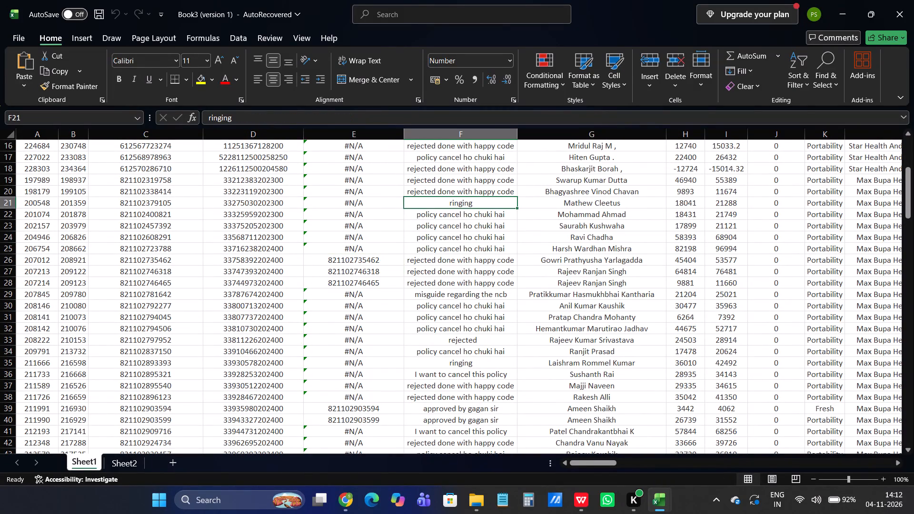
{"action": "scroll", "coordinate": [481, 204], "scroll_direction": "up", "scroll_amount": 1}
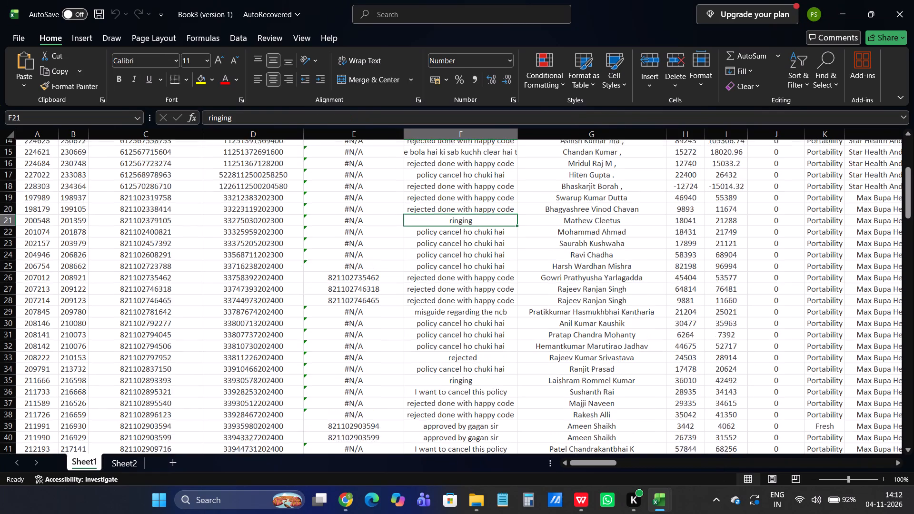
{"action": "scroll", "coordinate": [481, 204], "scroll_direction": "up", "scroll_amount": 1}
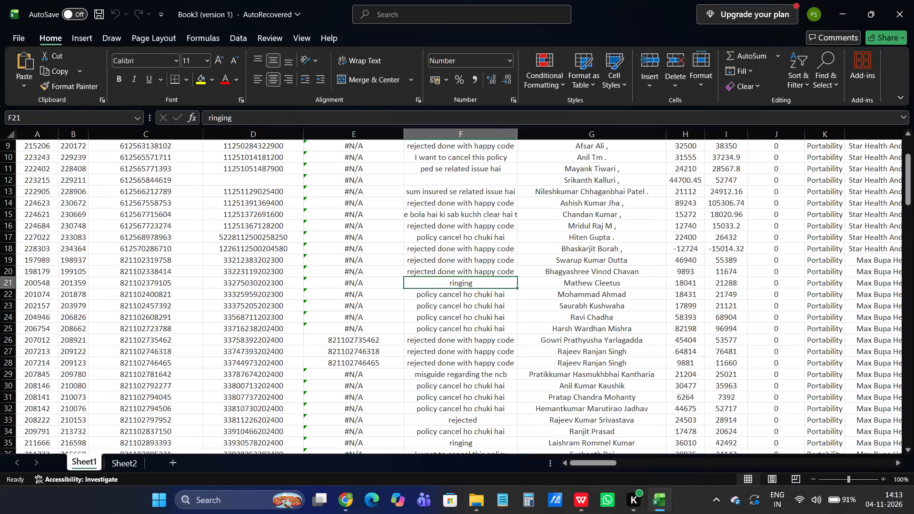
Auto-fit the width of the call remarks column F to show its full text.
{"action": "double_click", "coordinate": [517, 135]}
{"action": "scroll", "coordinate": [499, 222], "scroll_direction": "up", "scroll_amount": 1}
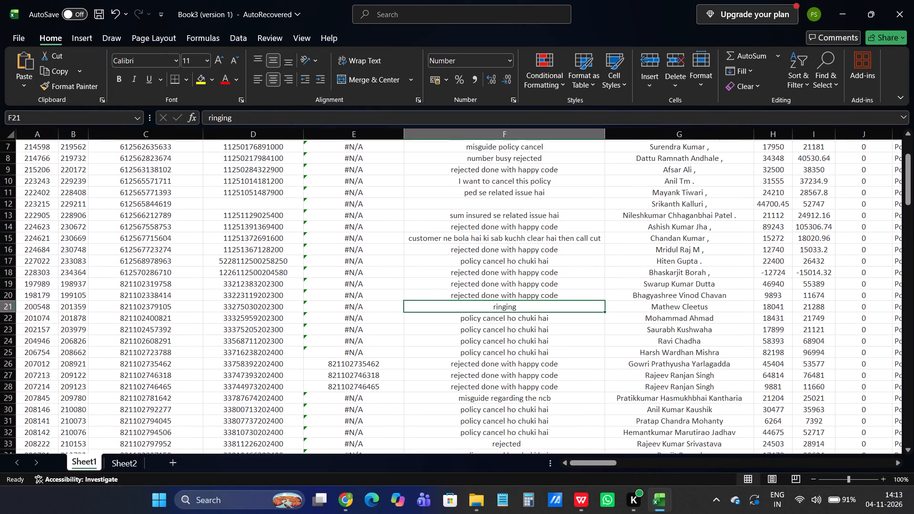
{"action": "scroll", "coordinate": [499, 222], "scroll_direction": "up", "scroll_amount": 1}
{"action": "left_click", "coordinate": [451, 214]}
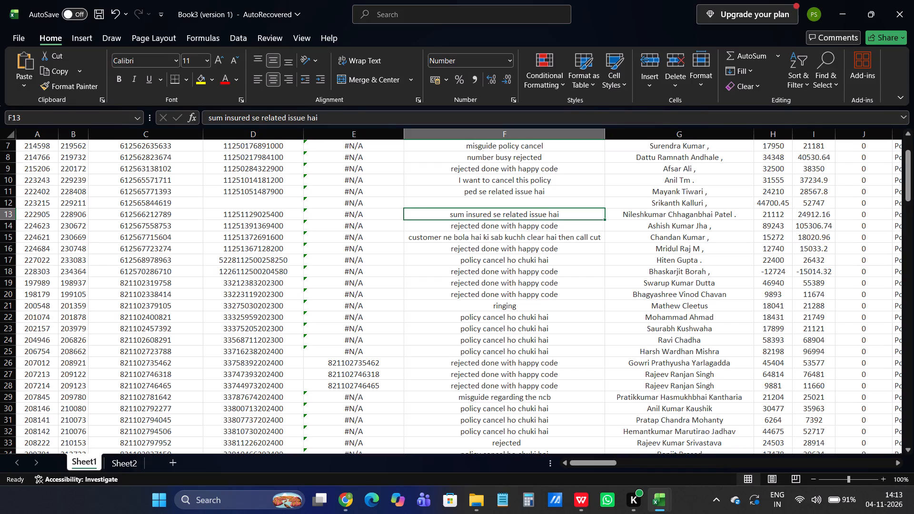
Convert the Sheet1 policy data into a table with headers, starting from the TSO Payout status header cell.
{"action": "scroll", "coordinate": [719, 220], "scroll_direction": "left", "scroll_amount": 6}
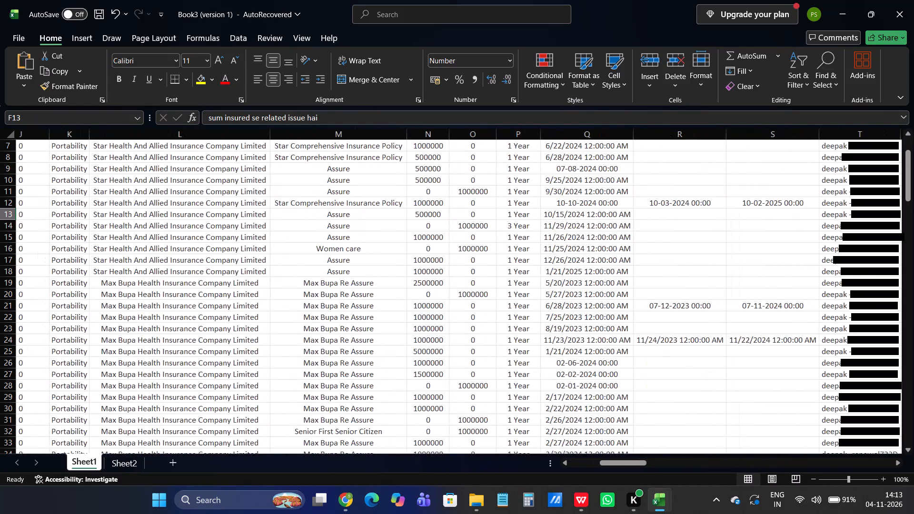
{"action": "scroll", "coordinate": [719, 220], "scroll_direction": "left", "scroll_amount": 4}
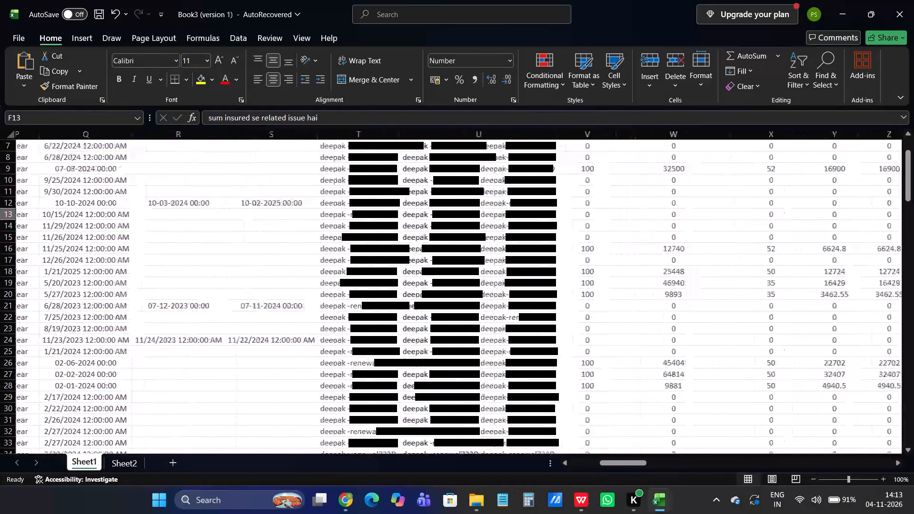
{"action": "scroll", "coordinate": [719, 220], "scroll_direction": "left", "scroll_amount": 2}
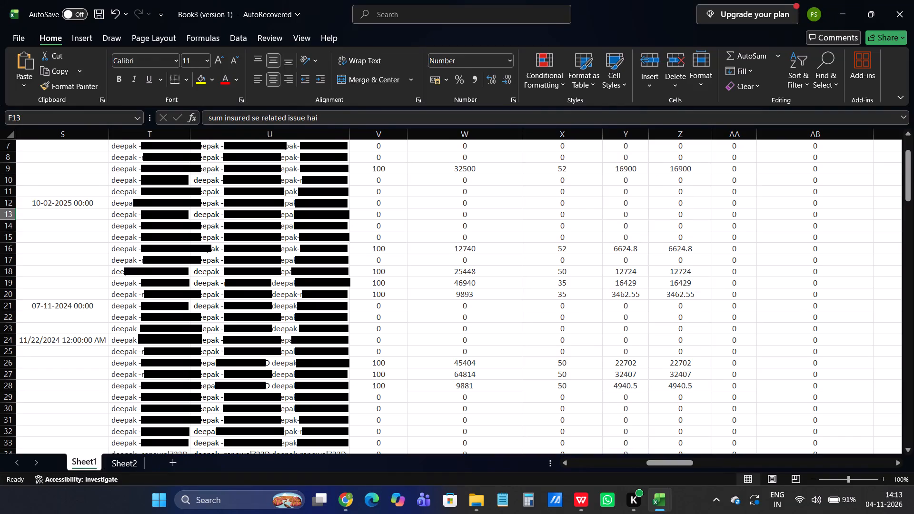
{"action": "scroll", "coordinate": [735, 251], "scroll_direction": "left", "scroll_amount": 1}
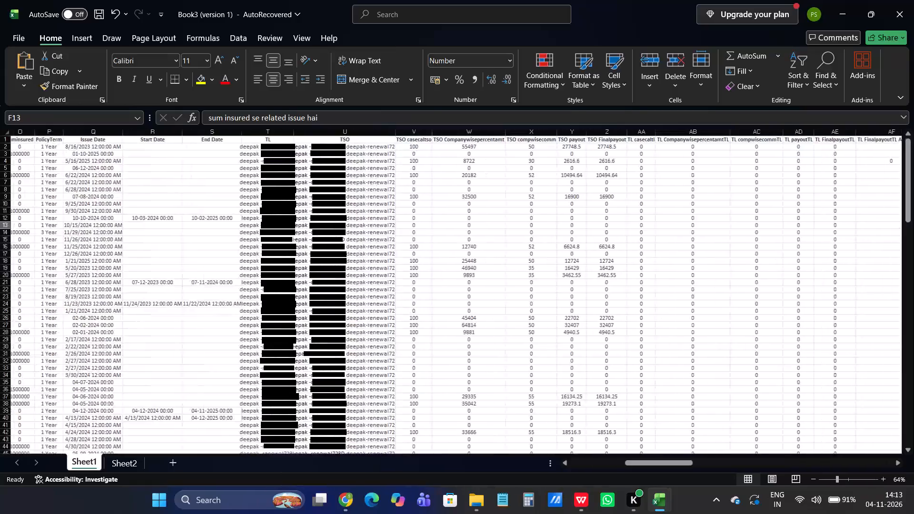
{"action": "scroll", "coordinate": [735, 251], "scroll_direction": "left", "scroll_amount": 4}
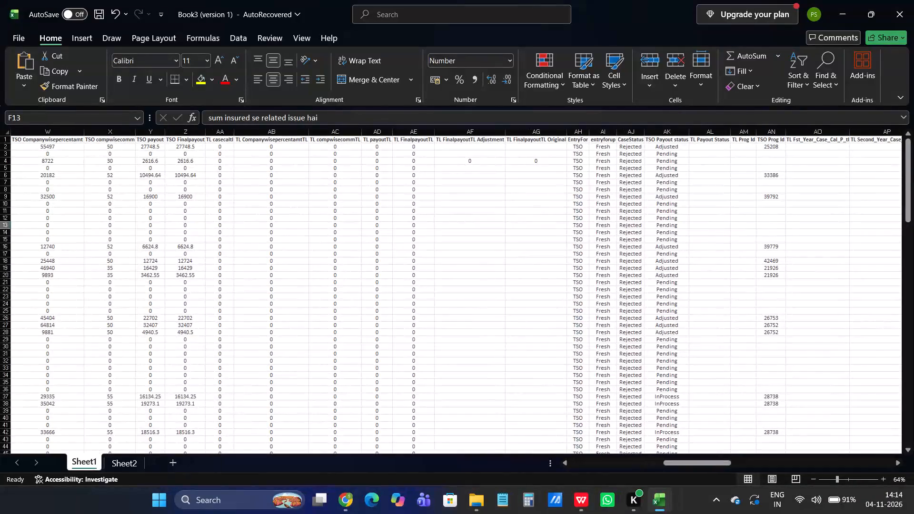
{"action": "left_click", "coordinate": [659, 143]}
{"action": "key", "text": "ctrl+t"}
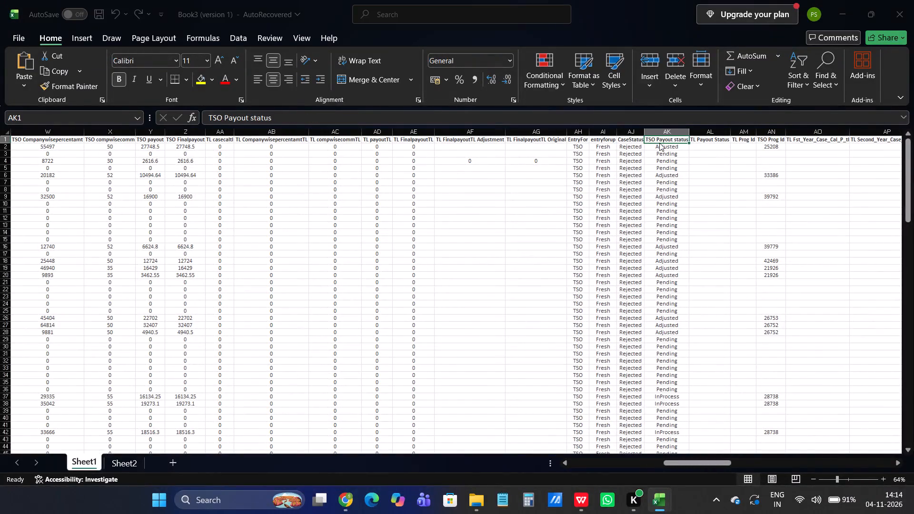
{"action": "key", "text": "3"}
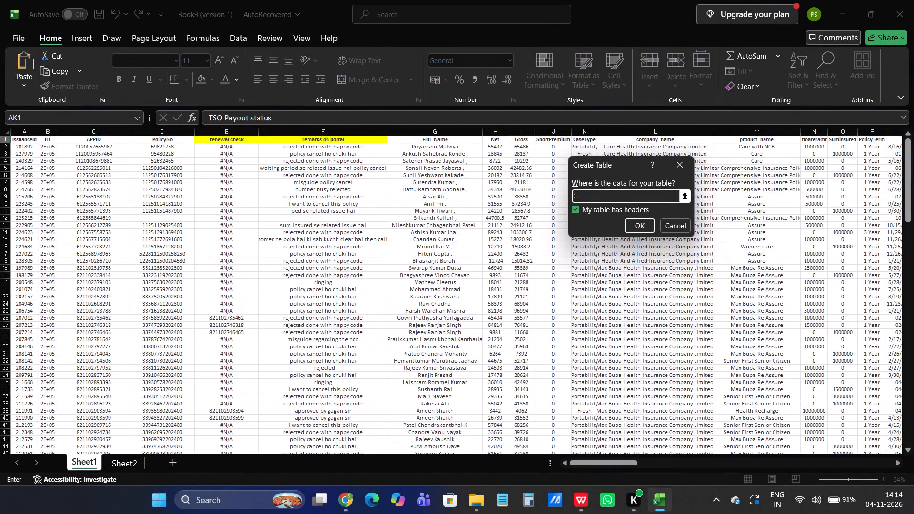
{"action": "key", "text": "ctrl+z"}
{"action": "key", "text": "Return"}
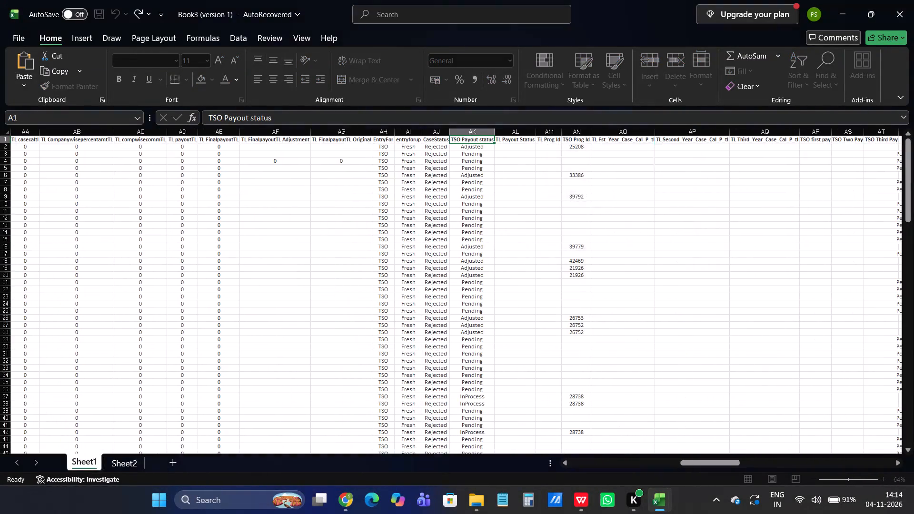
Filter the TSO Payout status column to show only Adjusted and Partially Adjusted rows.
{"action": "left_click", "coordinate": [555, 140]}
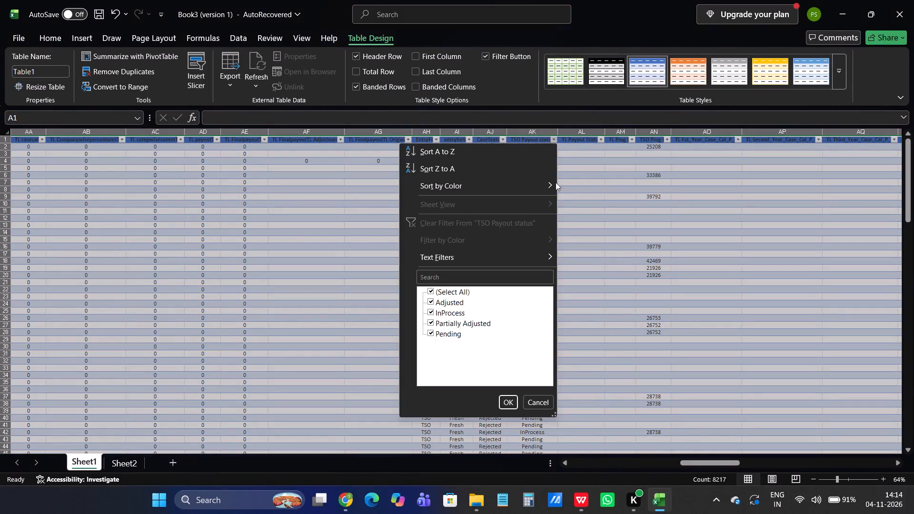
{"action": "left_click", "coordinate": [458, 289]}
{"action": "left_click", "coordinate": [458, 302]}
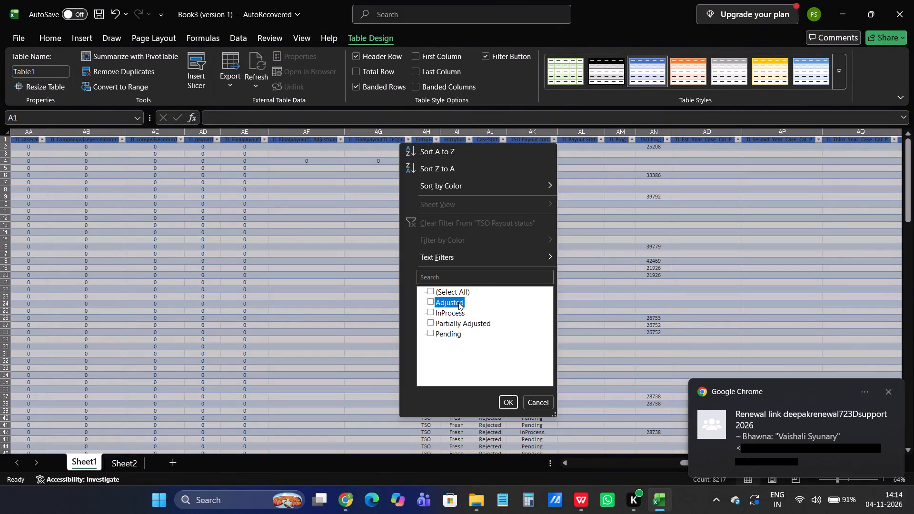
{"action": "left_click", "coordinate": [462, 322]}
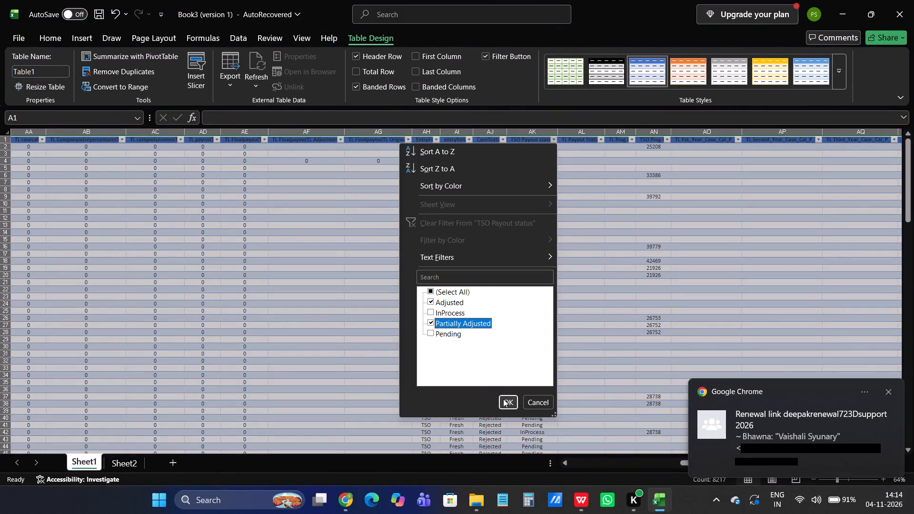
{"action": "left_click", "coordinate": [503, 399]}
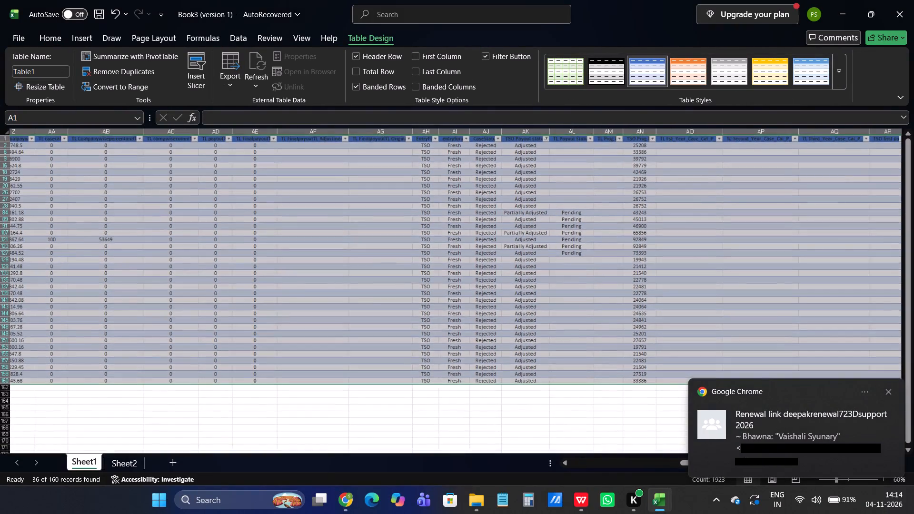
Examine the filtered rows from the TSO payout columns back to the renewal check, portal remarks and ID columns.
{"action": "scroll", "coordinate": [592, 253], "scroll_direction": "right", "scroll_amount": 4}
{"action": "scroll", "coordinate": [592, 253], "scroll_direction": "left", "scroll_amount": 1}
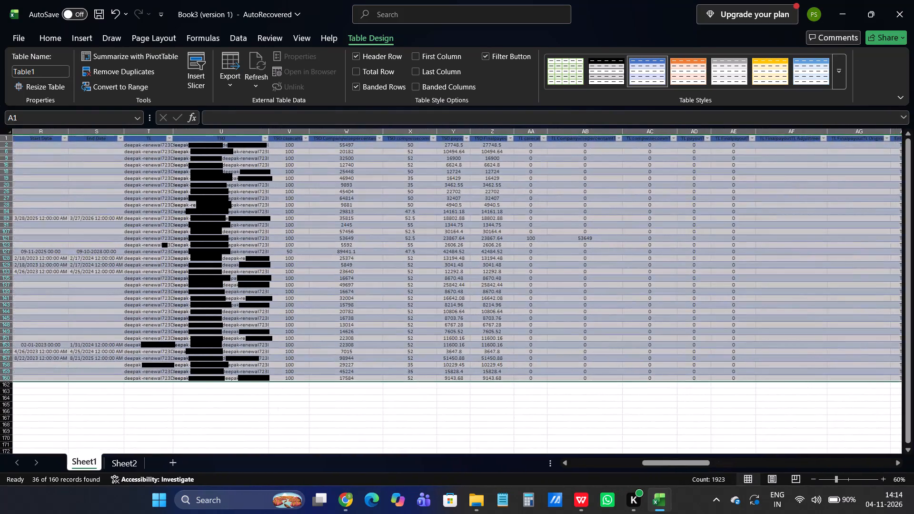
{"action": "left_click", "coordinate": [447, 228]}
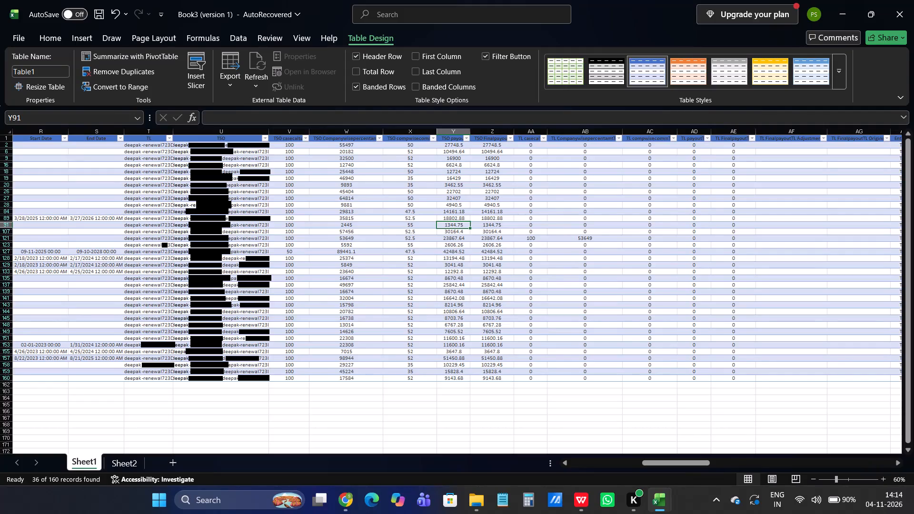
{"action": "key", "text": "Left"}
{"action": "key", "text": "Left"}
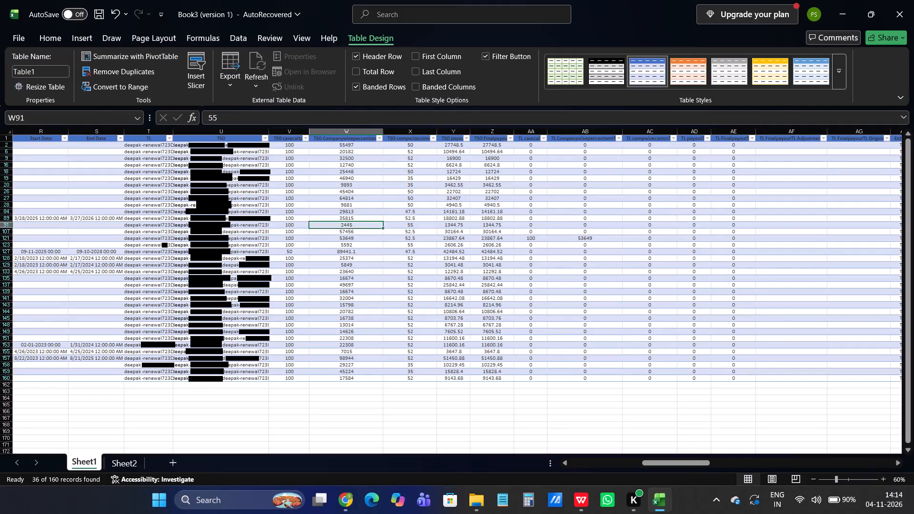
{"action": "key", "text": "Left"}
{"action": "key", "text": "Left"}
{"action": "key", "text": "Left"}
{"action": "key", "text": "Left"}
{"action": "key", "text": "Left"}
{"action": "key", "text": "Left"}
{"action": "key", "text": "Left"}
{"action": "key", "text": "Left"}
{"action": "key", "text": "Left"}
{"action": "key", "text": "Left"}
{"action": "key", "text": "Left"}
{"action": "key", "text": "Left"}
{"action": "key", "text": "Left"}
{"action": "key", "text": "Left"}
{"action": "key", "text": "Left"}
{"action": "key", "text": "Left"}
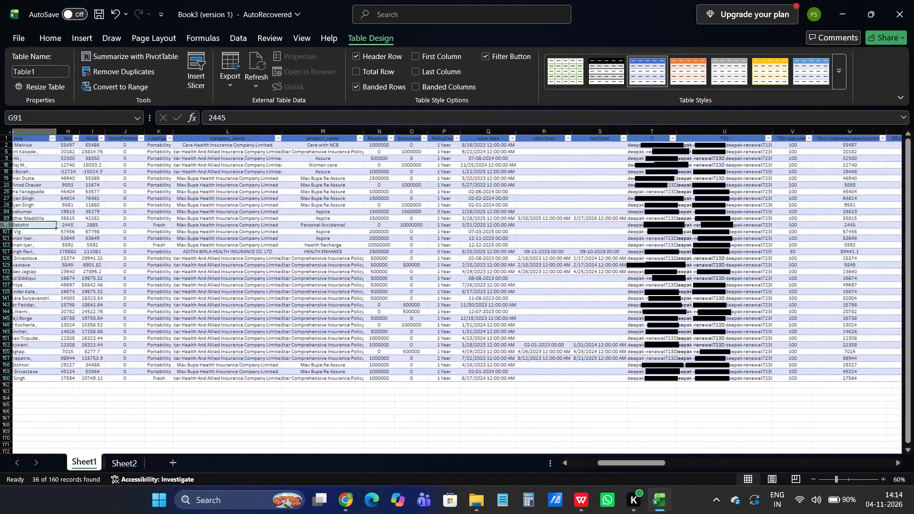
{"action": "key", "text": "Left"}
{"action": "key", "text": "Left"}
{"action": "key", "text": "Left"}
{"action": "key", "text": "Left"}
{"action": "key", "text": "Left"}
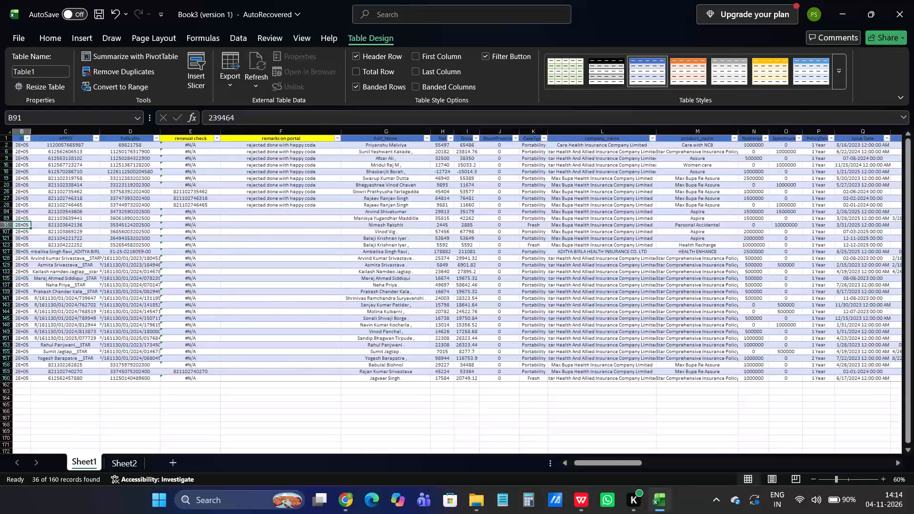
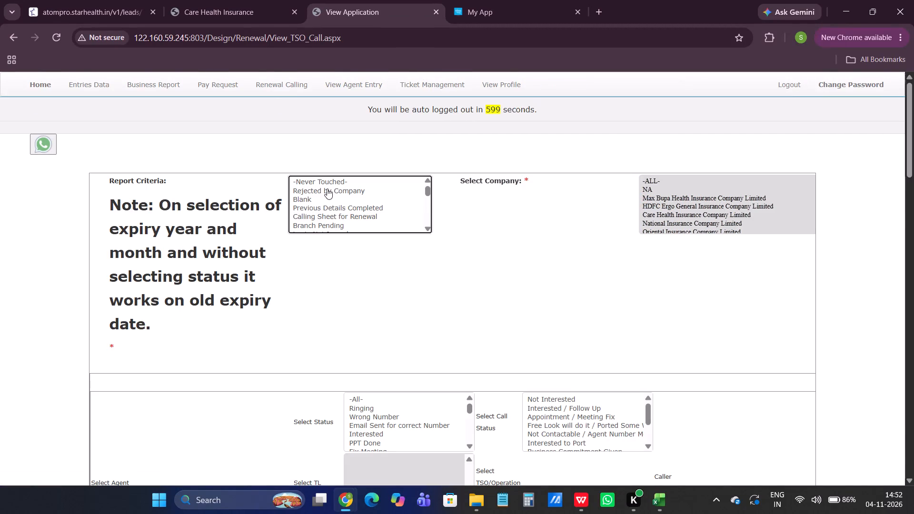
Select the Login Not Issued and Port Inside statuses in the report criteria.
{"action": "left_click_drag", "start_coordinate": [427, 194], "coordinate": [427, 200]}
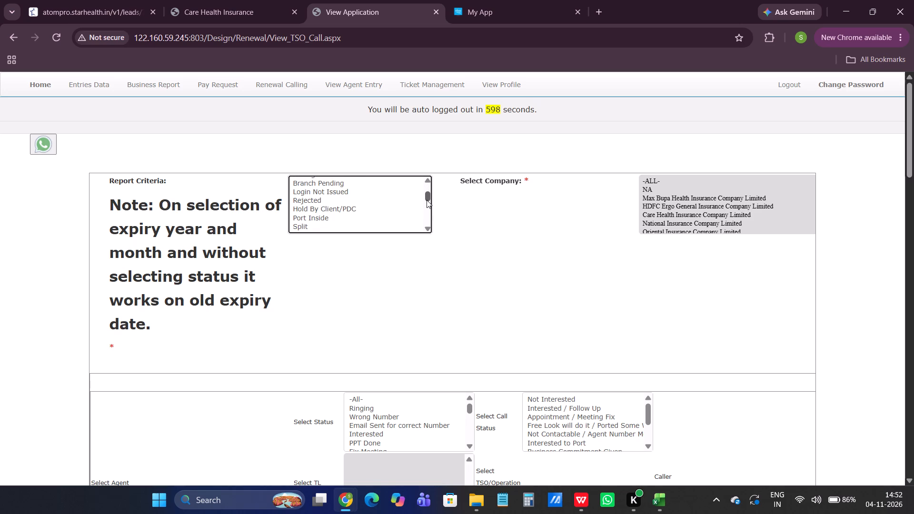
{"action": "left_click_drag", "start_coordinate": [427, 200], "coordinate": [427, 196]}
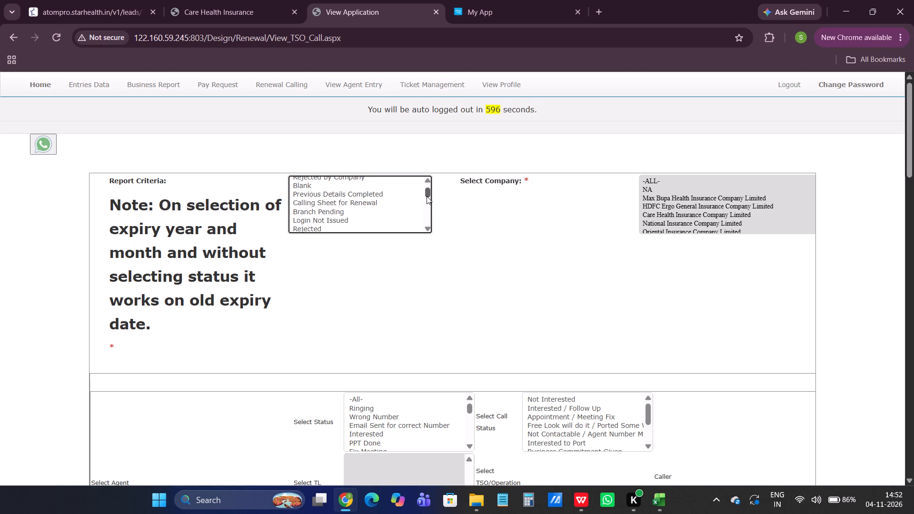
{"action": "left_click_drag", "start_coordinate": [427, 196], "coordinate": [425, 197]}
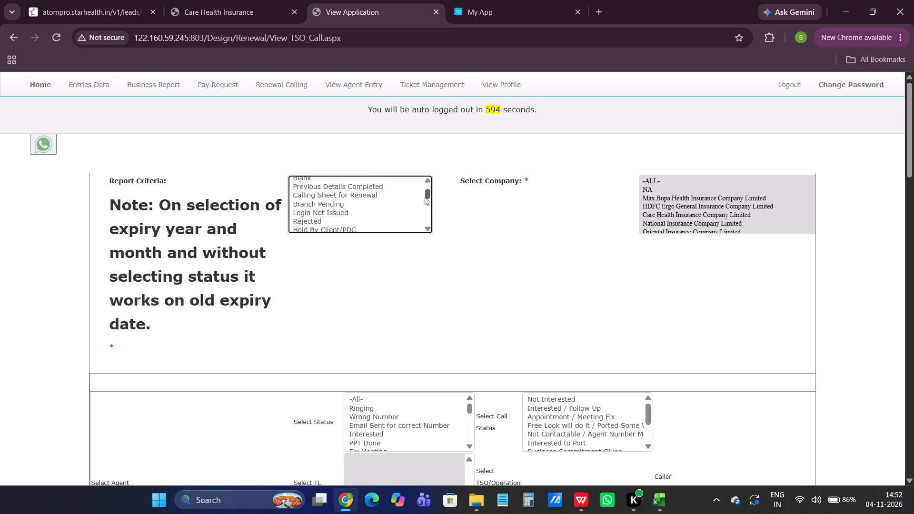
{"action": "left_click_drag", "start_coordinate": [425, 197], "coordinate": [425, 199]}
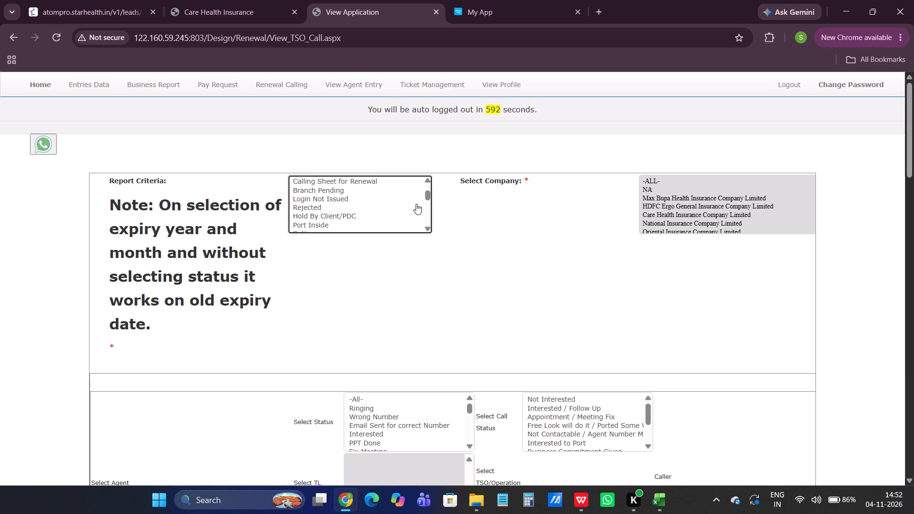
{"action": "left_click", "coordinate": [347, 199]}
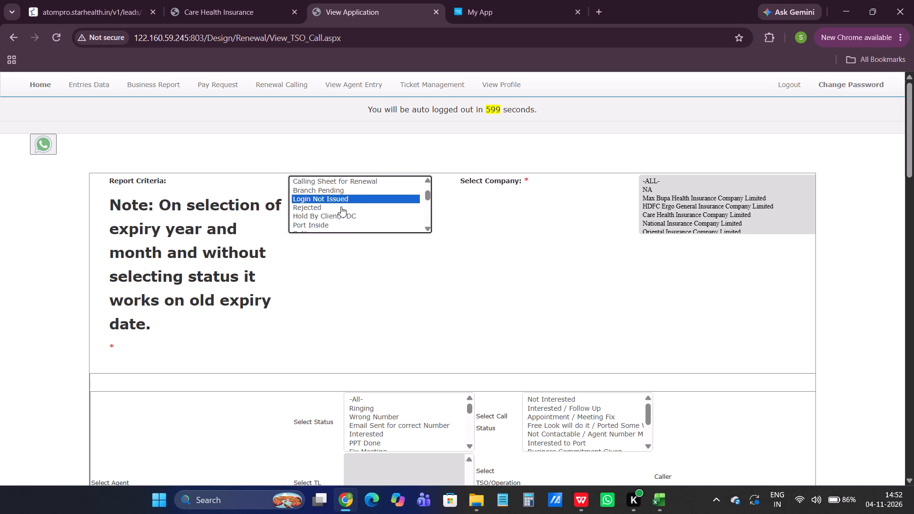
{"action": "left_click", "coordinate": [319, 225], "text": "ctrl"}
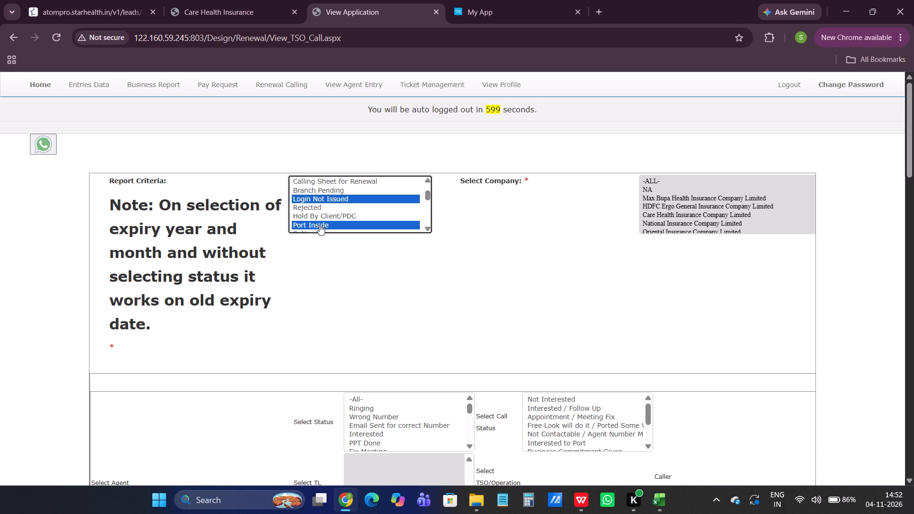
Add Issued(Policy Not Received), Issued with Policy and Sent for Login to the report criteria, leaving Online Renewal unselected.
{"action": "scroll", "coordinate": [319, 225], "scroll_direction": "down", "scroll_amount": 1}
{"action": "scroll", "coordinate": [322, 205], "scroll_direction": "up", "scroll_amount": 1}
{"action": "left_click_drag", "start_coordinate": [427, 198], "coordinate": [427, 205]}
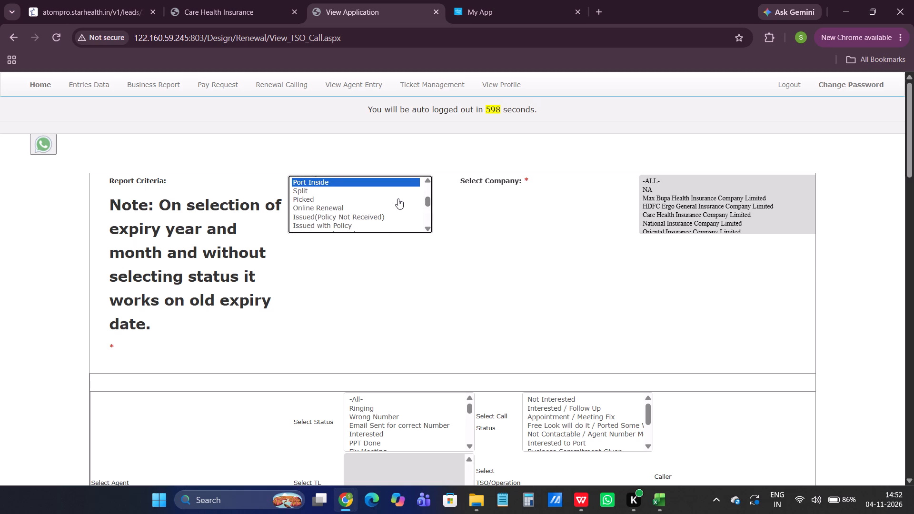
{"action": "left_click", "coordinate": [315, 206], "text": "ctrl"}
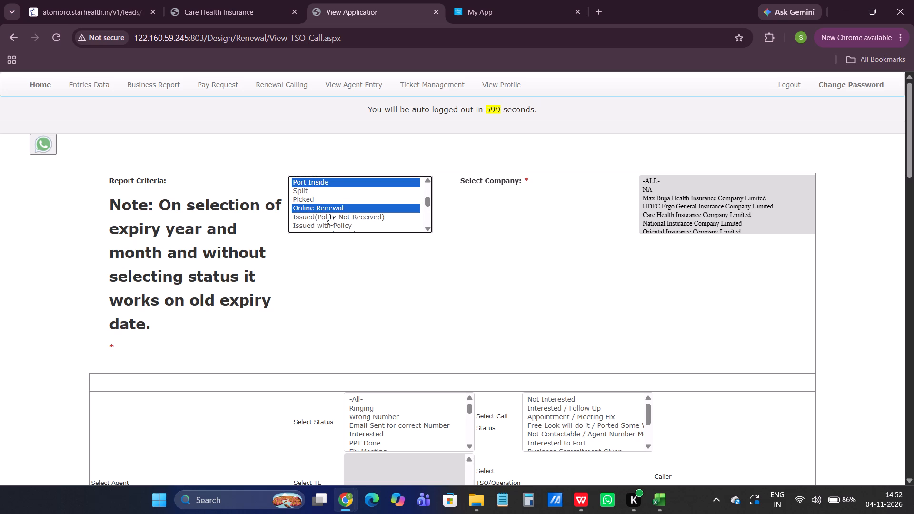
{"action": "left_click", "coordinate": [329, 214], "text": "ctrl"}
{"action": "left_click", "coordinate": [328, 210], "text": "ctrl"}
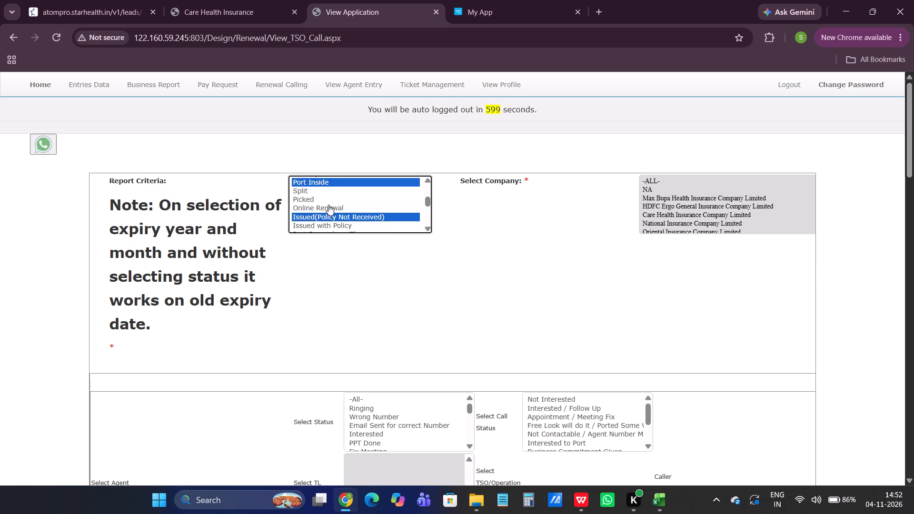
{"action": "left_click", "coordinate": [321, 226], "text": "ctrl"}
{"action": "left_click_drag", "start_coordinate": [428, 203], "coordinate": [429, 209]}
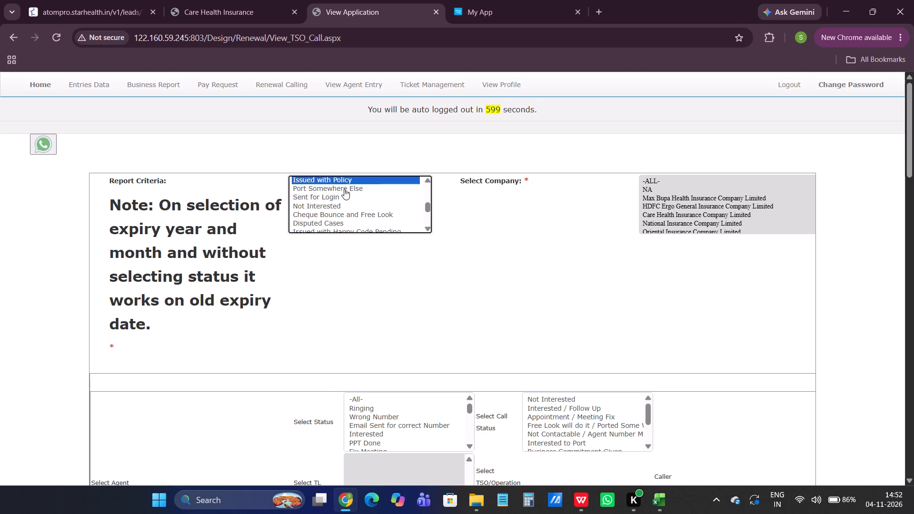
{"action": "left_click", "coordinate": [332, 198], "text": "ctrl"}
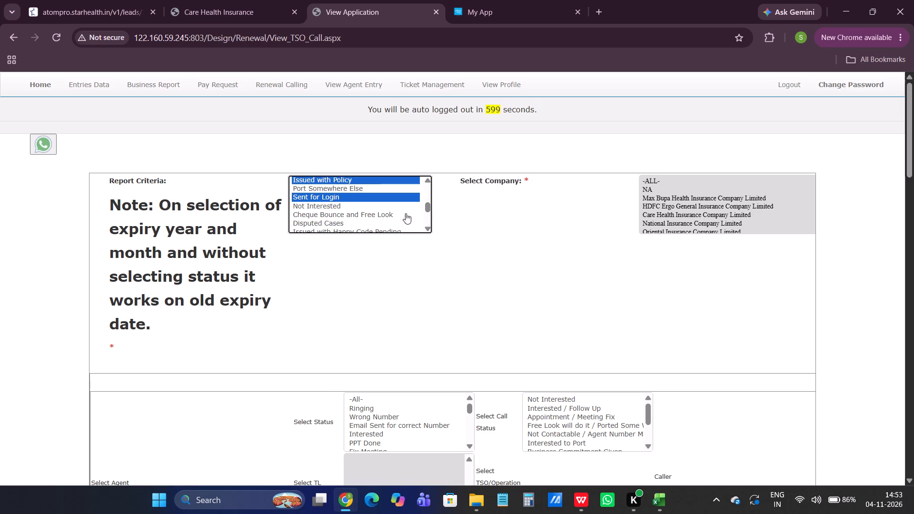
Add Issued with Happy Code Pending, Issued Policy With EMI, Port Inside Issued Policy Not Received, Port Inside Issued with Policy and Self Renewal to the report criteria.
{"action": "left_click", "coordinate": [427, 208]}
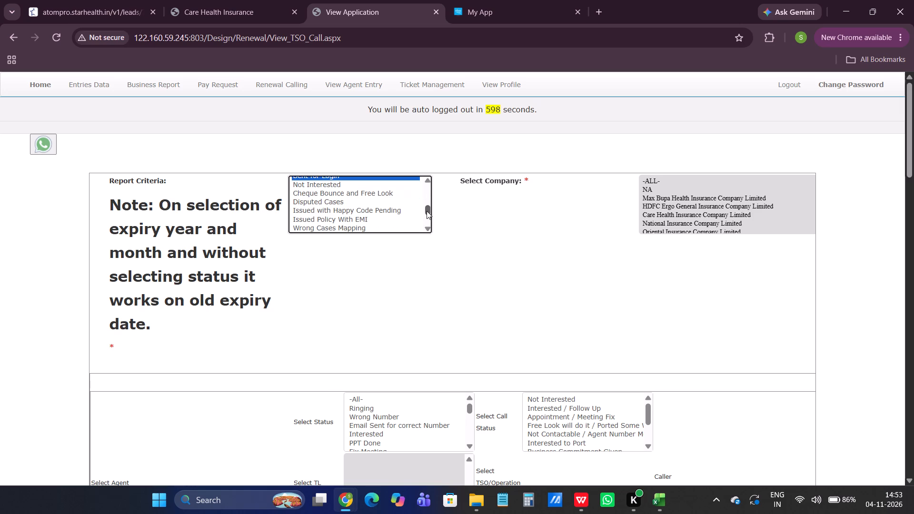
{"action": "left_click", "coordinate": [368, 212], "text": "ctrl"}
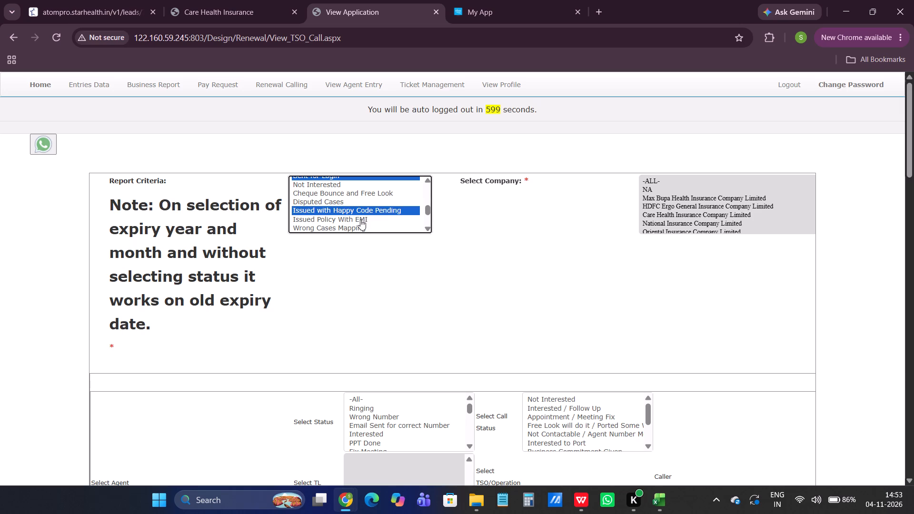
{"action": "left_click", "coordinate": [360, 219], "text": "ctrl"}
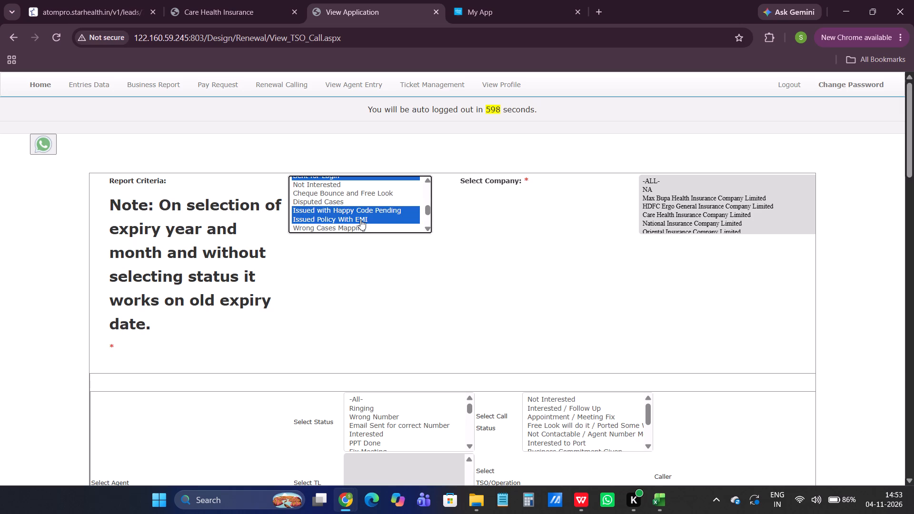
{"action": "left_click_drag", "start_coordinate": [428, 209], "coordinate": [427, 210]}
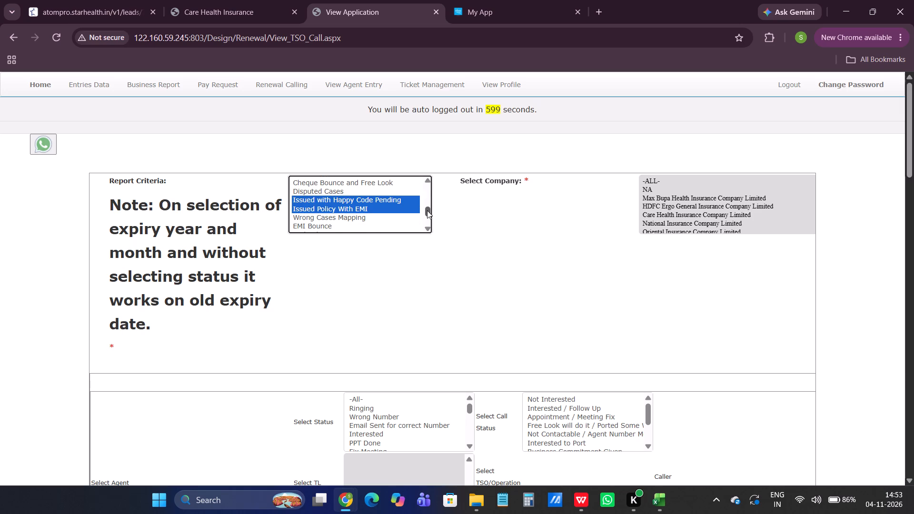
{"action": "left_click_drag", "start_coordinate": [427, 210], "coordinate": [427, 214]}
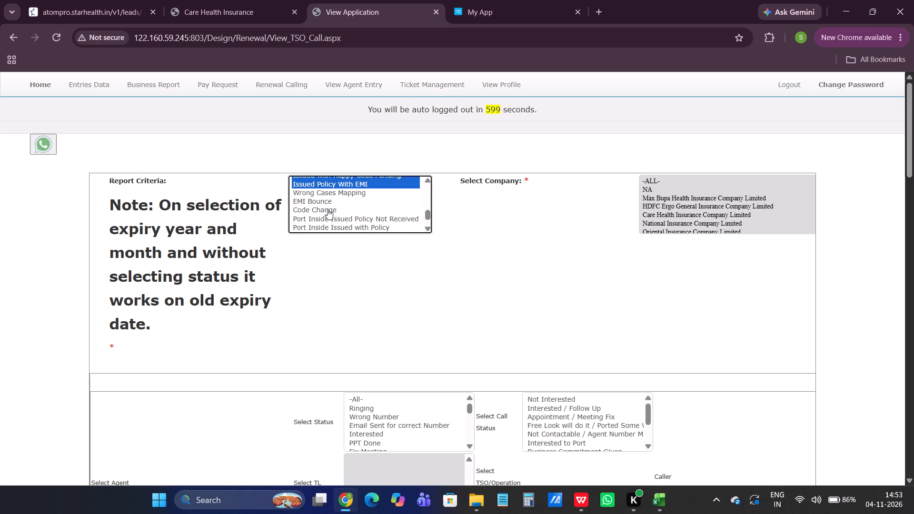
{"action": "left_click", "coordinate": [332, 218], "text": "ctrl"}
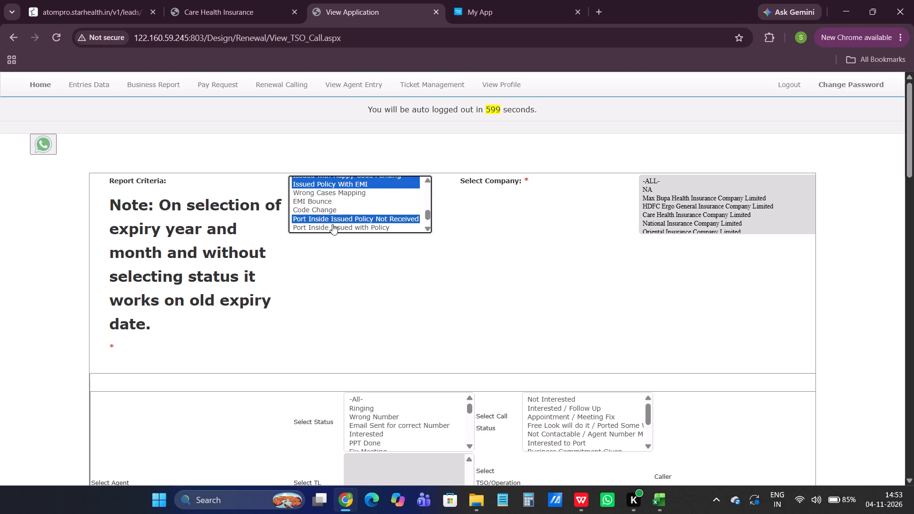
{"action": "left_click", "coordinate": [332, 224], "text": "ctrl"}
{"action": "left_click_drag", "start_coordinate": [426, 215], "coordinate": [426, 220]}
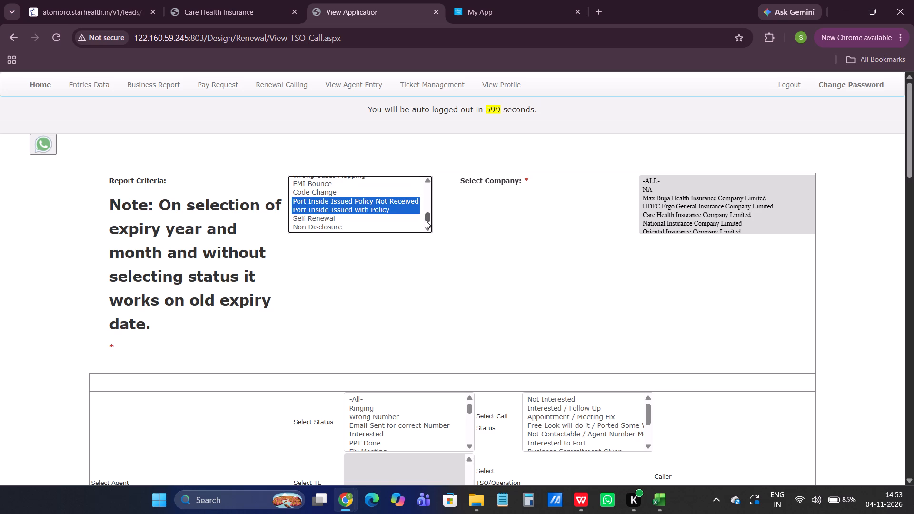
{"action": "left_click_drag", "start_coordinate": [426, 220], "coordinate": [426, 221]}
{"action": "left_click", "coordinate": [348, 217], "text": "ctrl"}
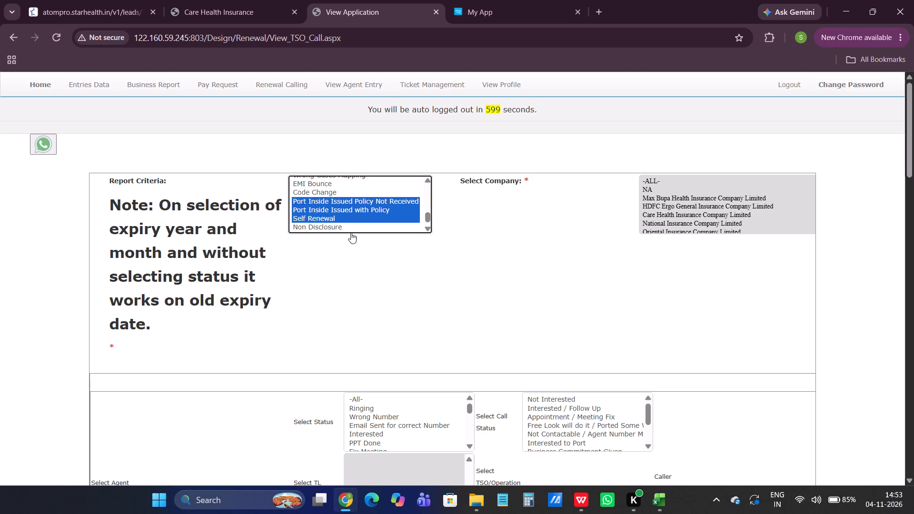
Set the old expiry date range from 01/10/2026 to the last day of October 2026.
{"action": "scroll", "coordinate": [351, 233], "scroll_direction": "down", "scroll_amount": 13}
{"action": "scroll", "coordinate": [328, 276], "scroll_direction": "up", "scroll_amount": 5}
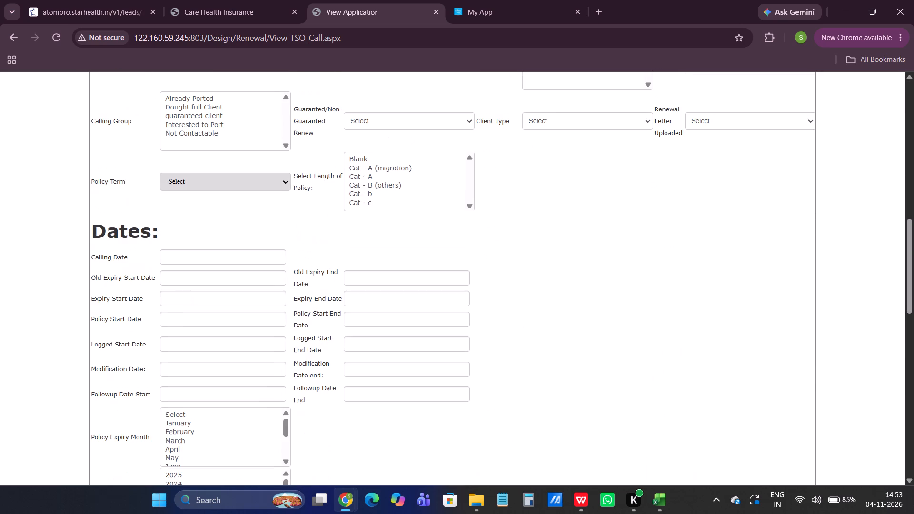
{"action": "scroll", "coordinate": [212, 232], "scroll_direction": "up", "scroll_amount": 1}
{"action": "scroll", "coordinate": [229, 266], "scroll_direction": "down", "scroll_amount": 1}
{"action": "left_click", "coordinate": [178, 282]}
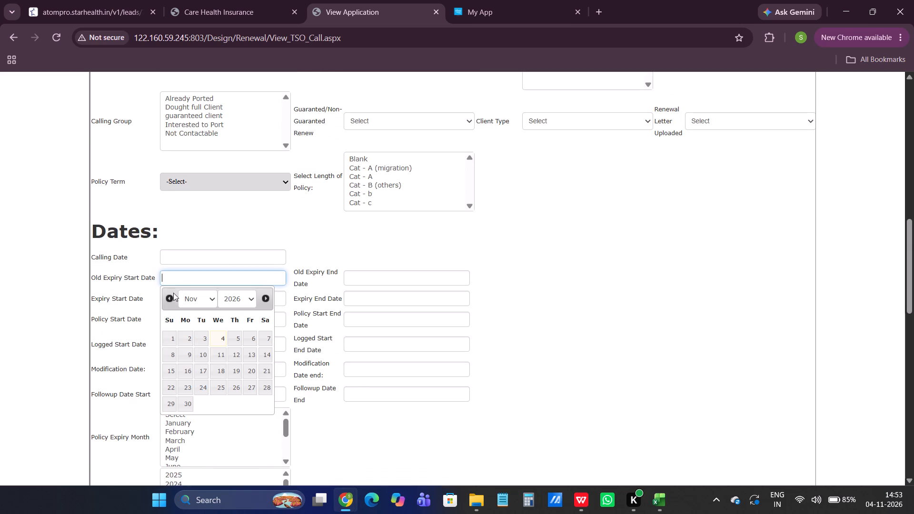
{"action": "left_click", "coordinate": [165, 298]}
{"action": "left_click", "coordinate": [236, 333]}
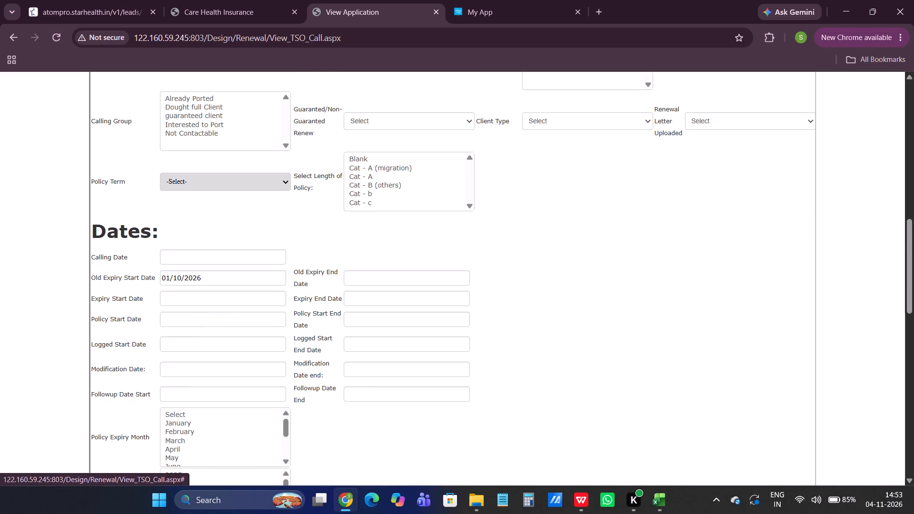
{"action": "left_click", "coordinate": [362, 275]}
{"action": "left_click", "coordinate": [353, 300]}
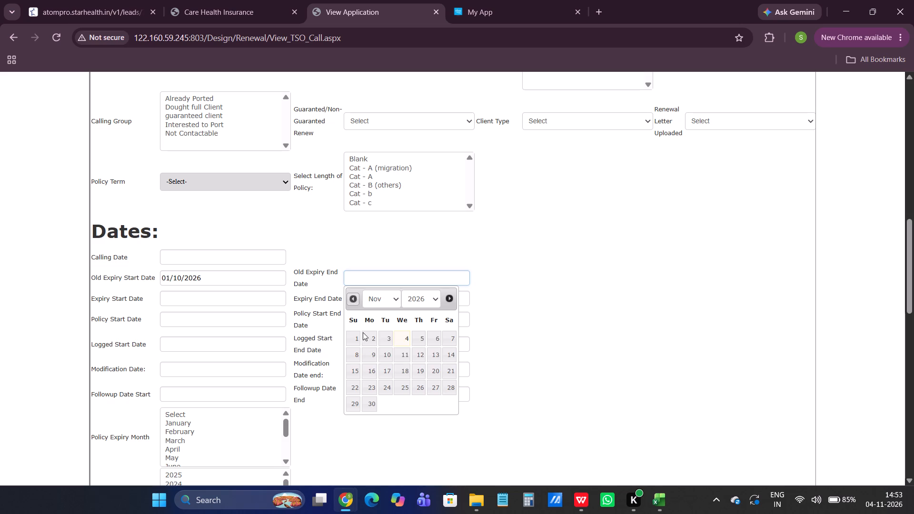
{"action": "left_click", "coordinate": [447, 401]}
Run the search for policies matching the chosen report criteria and old expiry date range.
{"action": "scroll", "coordinate": [328, 364], "scroll_direction": "down", "scroll_amount": 4}
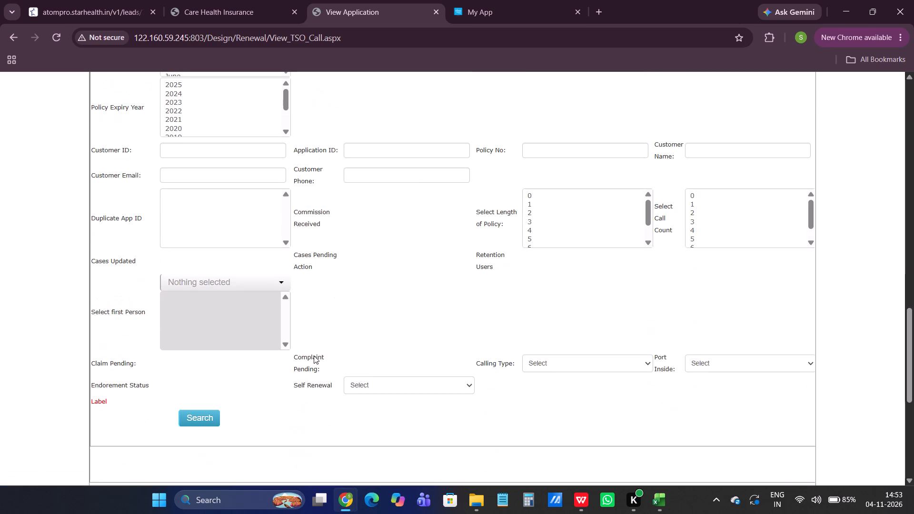
{"action": "left_click", "coordinate": [195, 412]}
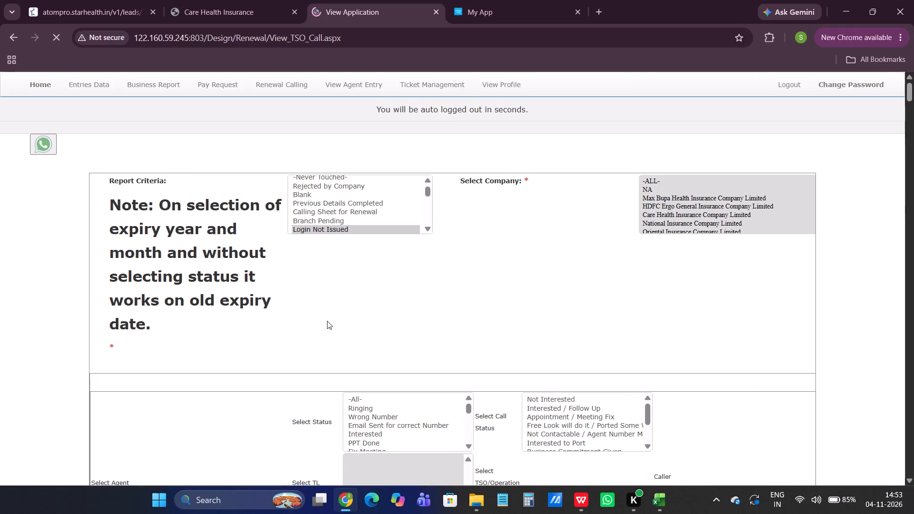
Examine the first policies in the search results across to the premium, case status, old expiry and calling status columns.
{"action": "scroll", "coordinate": [331, 322], "scroll_direction": "down", "scroll_amount": 18}
{"action": "scroll", "coordinate": [324, 319], "scroll_direction": "up", "scroll_amount": 6}
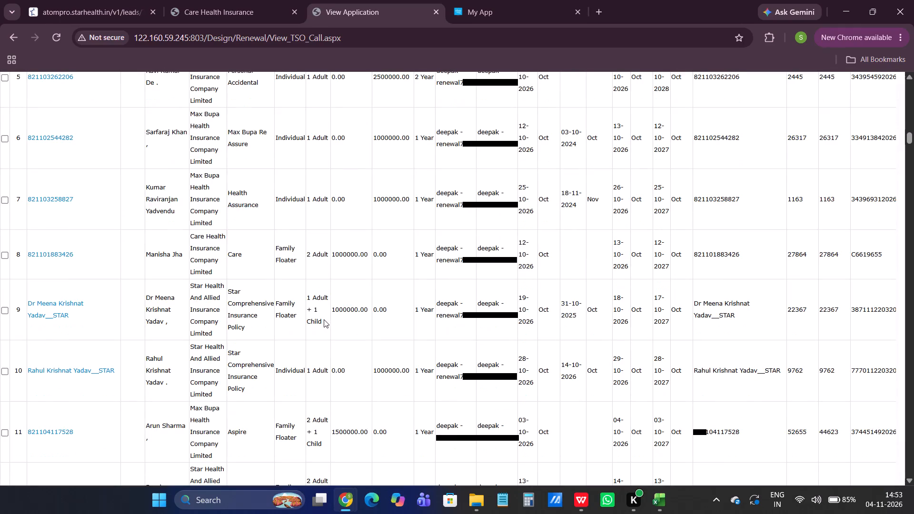
{"action": "scroll", "coordinate": [324, 319], "scroll_direction": "up", "scroll_amount": 4}
{"action": "scroll", "coordinate": [324, 319], "scroll_direction": "down", "scroll_amount": 3}
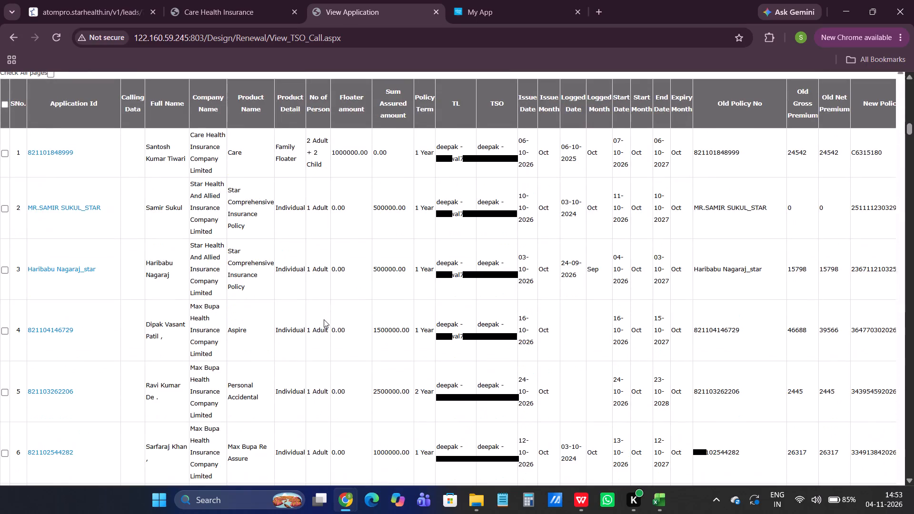
{"action": "left_click", "coordinate": [324, 319]}
{"action": "key", "text": "Right"}
{"action": "key", "text": "Right"}
{"action": "key", "text": "Right"}
{"action": "key", "text": "Right"}
{"action": "key", "text": "Right"}
{"action": "key", "text": "Right"}
{"action": "key", "text": "Right"}
{"action": "key", "text": "Right"}
{"action": "key", "text": "Right"}
{"action": "key", "text": "Right"}
{"action": "key", "text": "Right"}
{"action": "key", "text": "Right"}
{"action": "key", "text": "Right"}
{"action": "key", "text": "Right"}
{"action": "key", "text": "Right"}
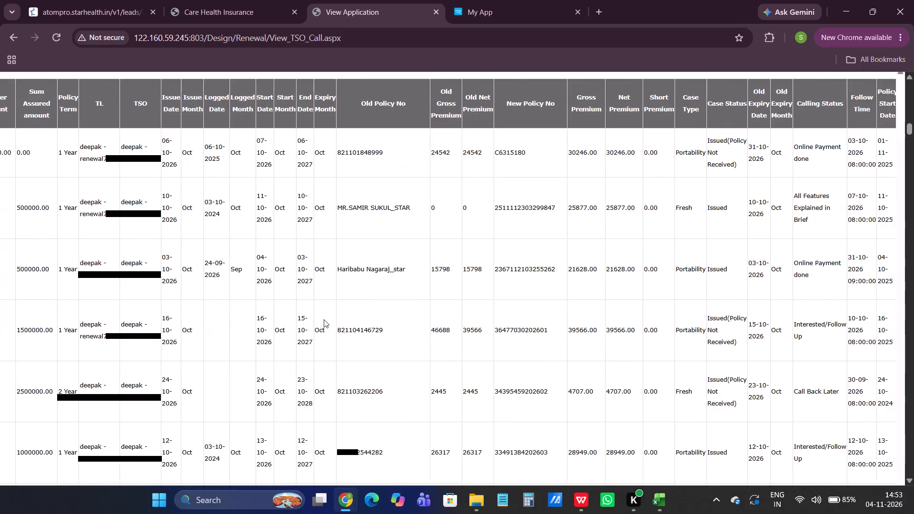
{"action": "key", "text": "Right"}
{"action": "key", "text": "Right"}
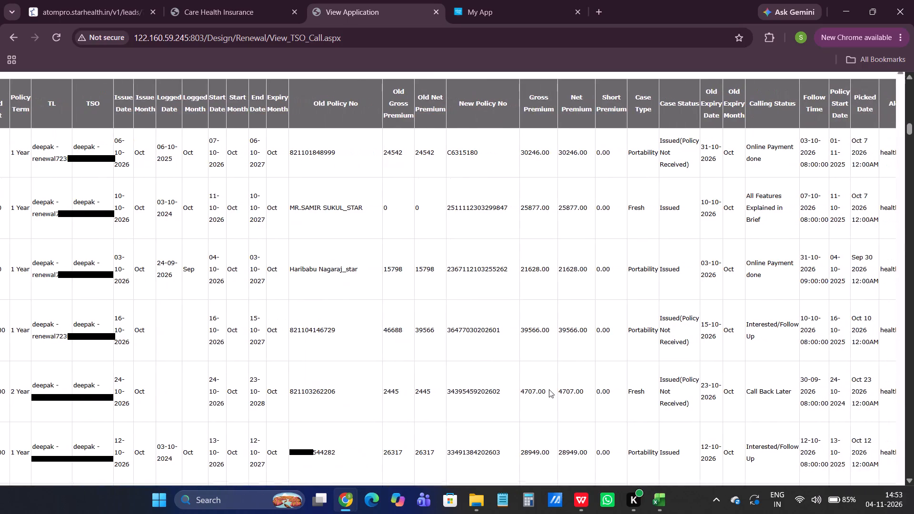
Examine the premium, case status, old expiry and calling status of the remaining policies down to the totals row of the search results.
{"action": "scroll", "coordinate": [549, 389], "scroll_direction": "down", "scroll_amount": 7}
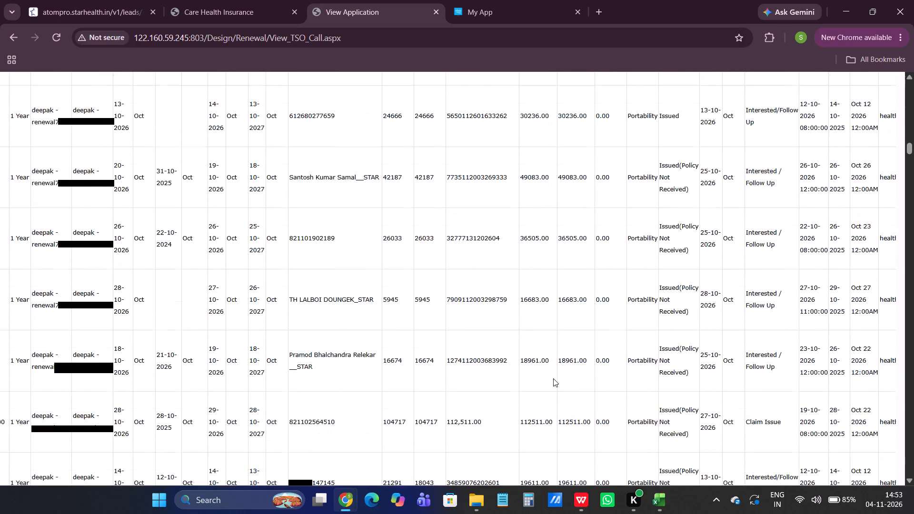
{"action": "scroll", "coordinate": [553, 378], "scroll_direction": "down", "scroll_amount": 5}
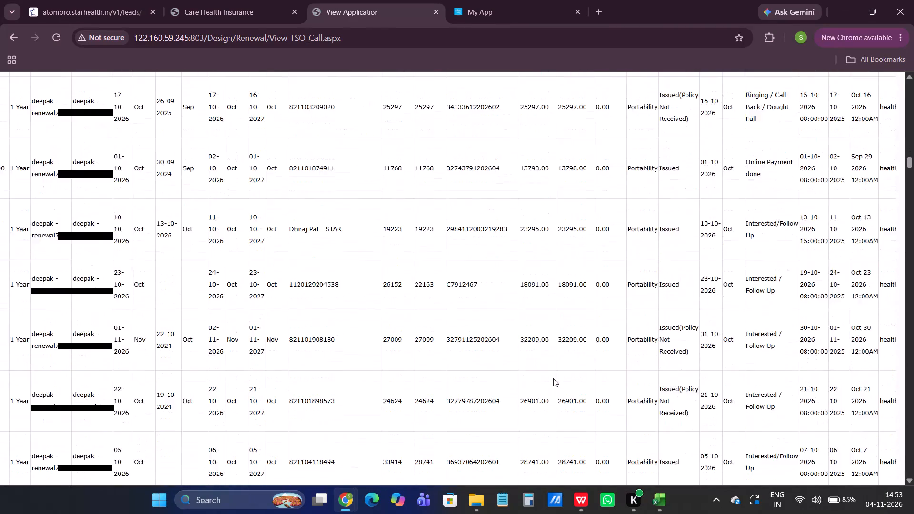
{"action": "scroll", "coordinate": [553, 378], "scroll_direction": "down", "scroll_amount": 6}
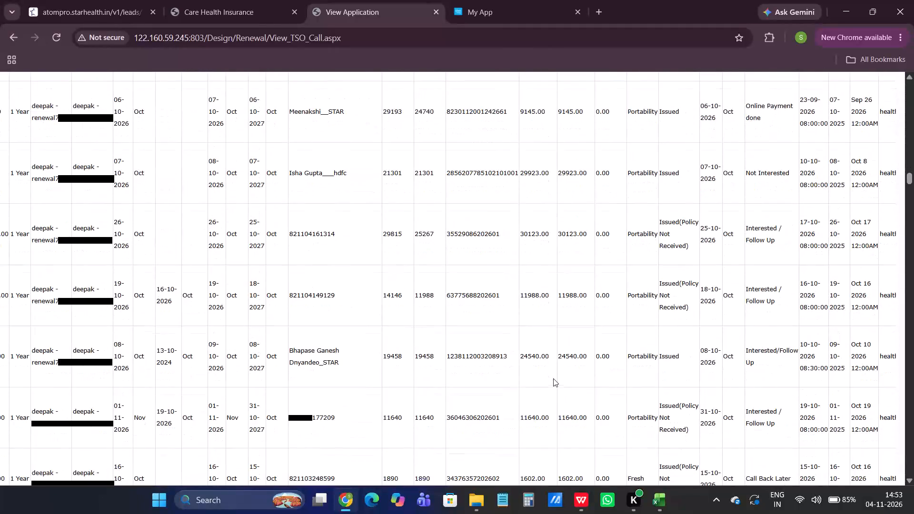
{"action": "scroll", "coordinate": [553, 378], "scroll_direction": "down", "scroll_amount": 6}
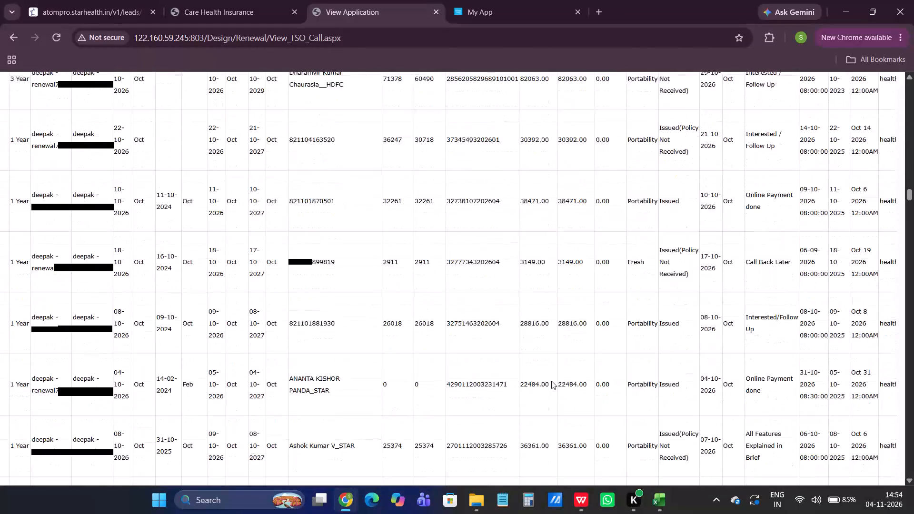
{"action": "scroll", "coordinate": [551, 381], "scroll_direction": "down", "scroll_amount": 4}
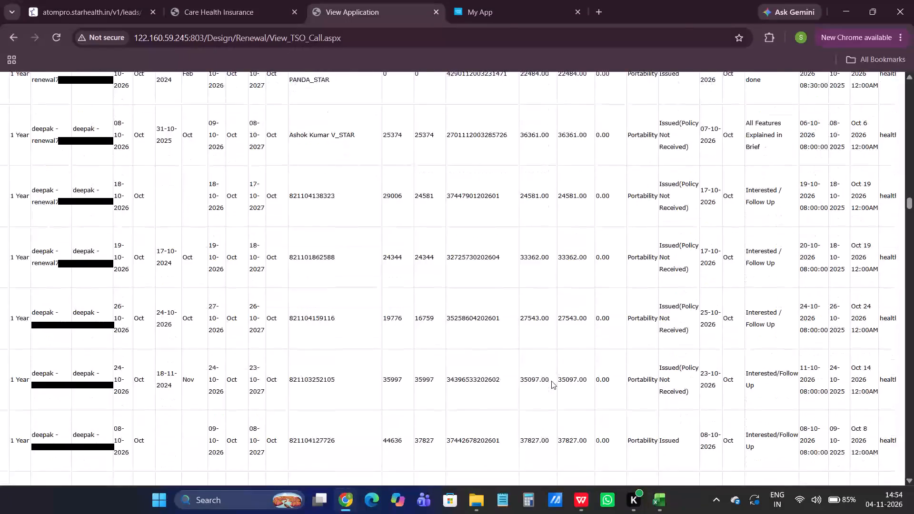
{"action": "scroll", "coordinate": [551, 381], "scroll_direction": "down", "scroll_amount": 5}
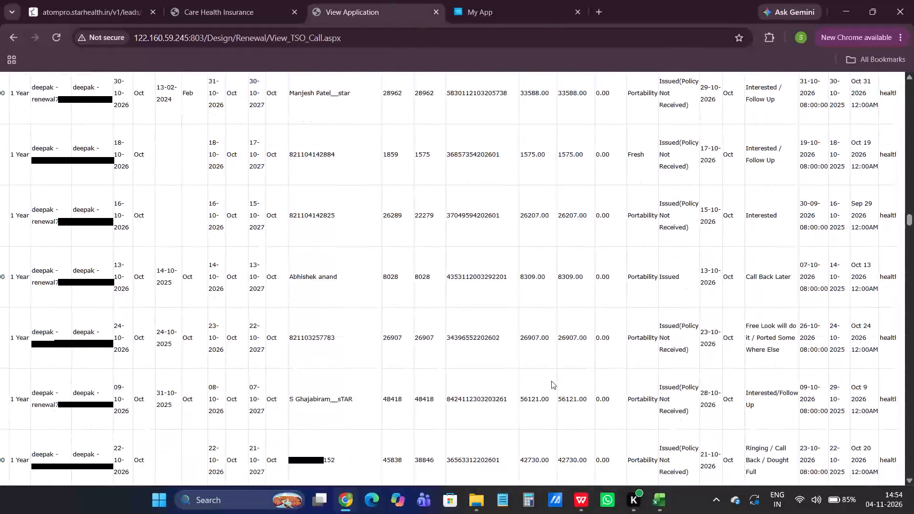
{"action": "scroll", "coordinate": [551, 381], "scroll_direction": "down", "scroll_amount": 6}
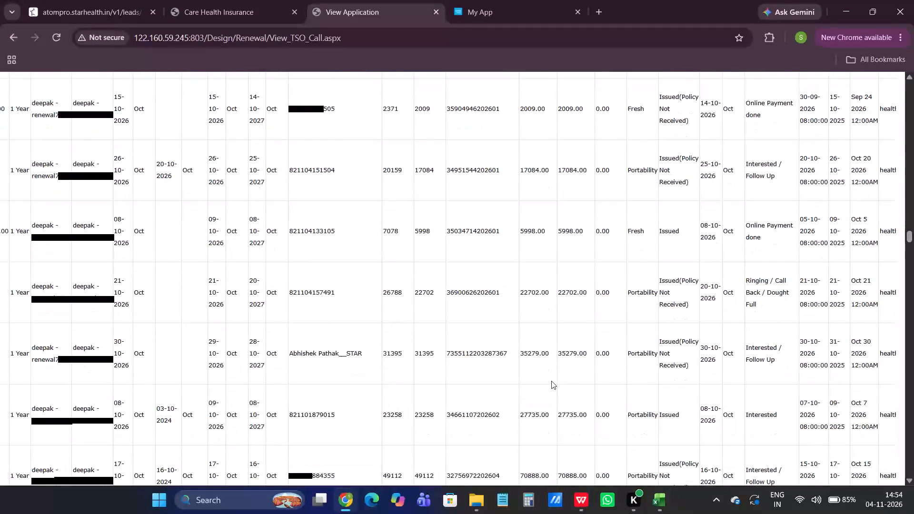
{"action": "scroll", "coordinate": [551, 381], "scroll_direction": "down", "scroll_amount": 7}
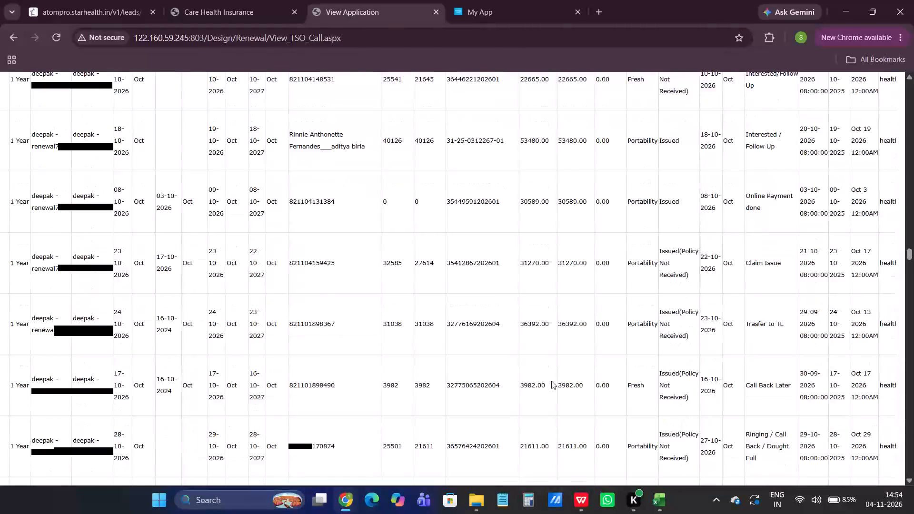
{"action": "scroll", "coordinate": [551, 383], "scroll_direction": "down", "scroll_amount": 7}
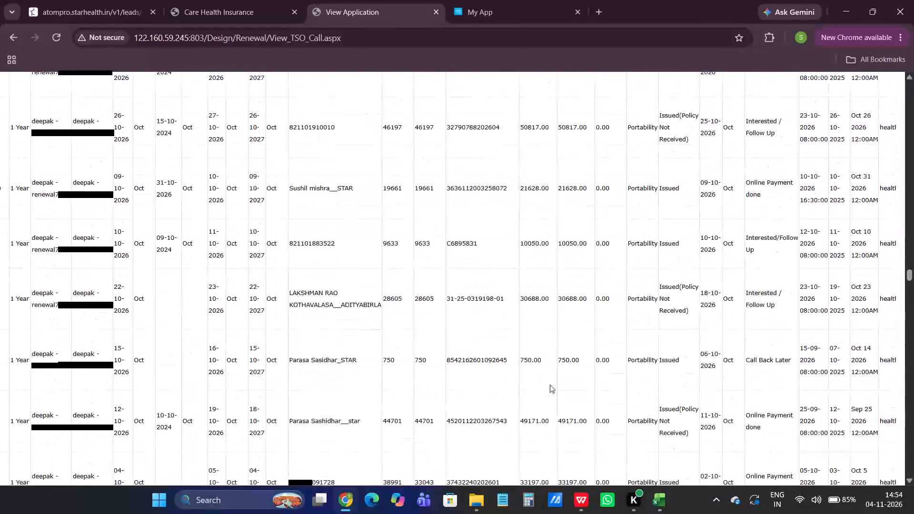
{"action": "scroll", "coordinate": [550, 385], "scroll_direction": "down", "scroll_amount": 8}
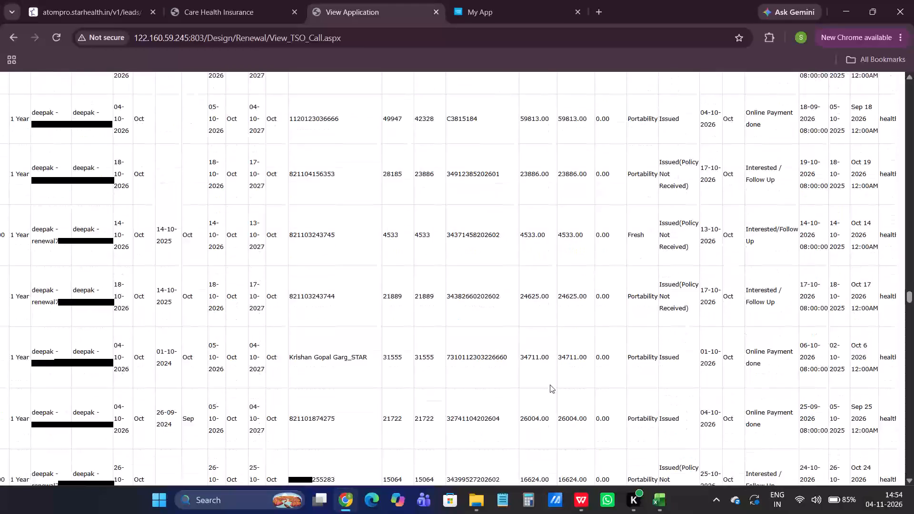
{"action": "scroll", "coordinate": [550, 385], "scroll_direction": "down", "scroll_amount": 7}
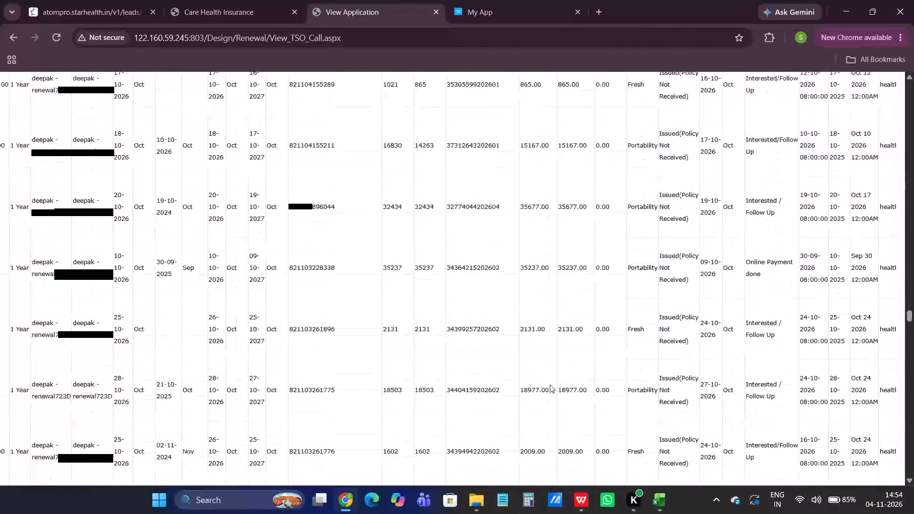
{"action": "scroll", "coordinate": [550, 385], "scroll_direction": "down", "scroll_amount": 7}
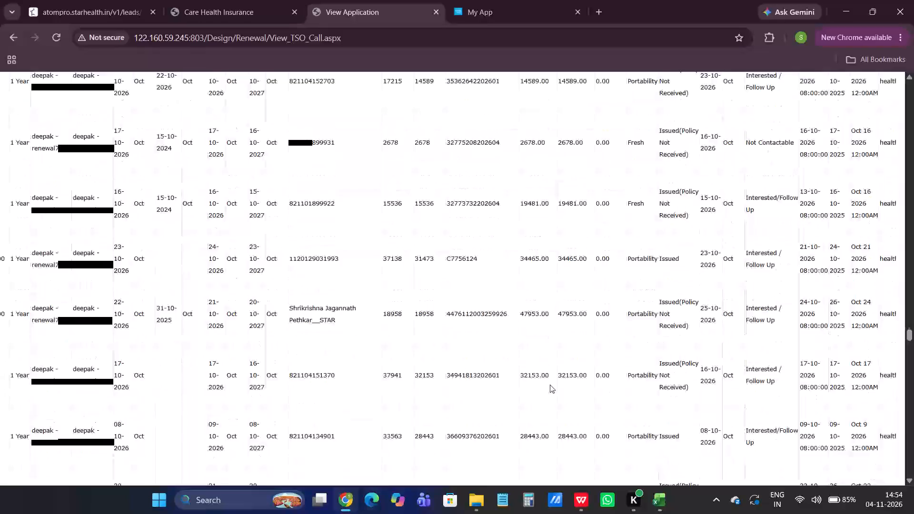
{"action": "scroll", "coordinate": [550, 385], "scroll_direction": "down", "scroll_amount": 1}
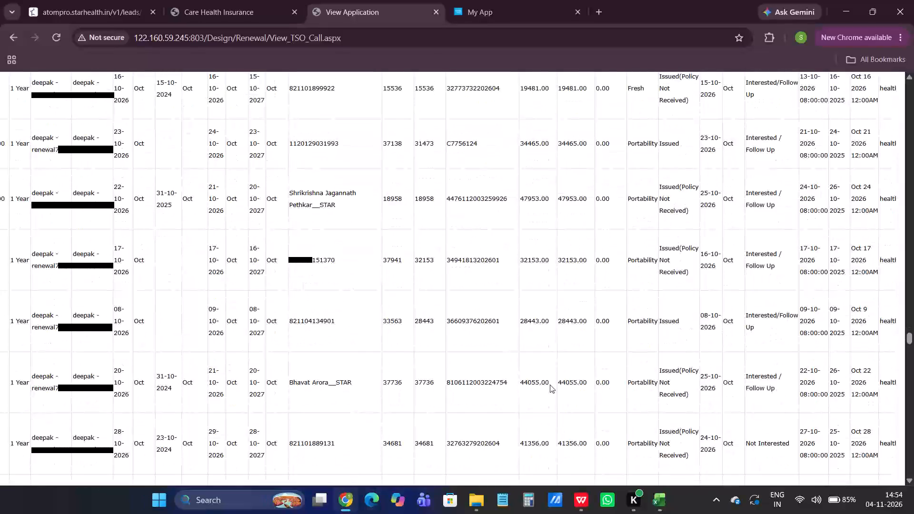
{"action": "scroll", "coordinate": [542, 387], "scroll_direction": "down", "scroll_amount": 1}
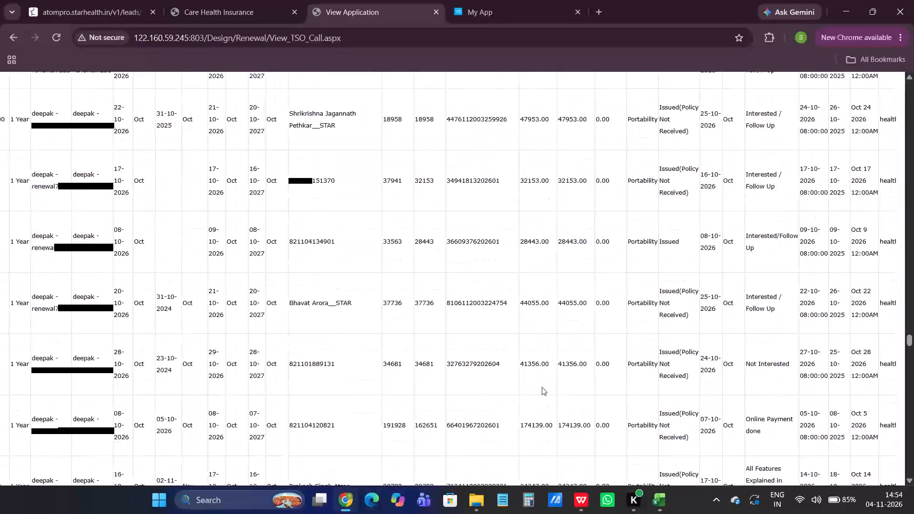
{"action": "scroll", "coordinate": [542, 387], "scroll_direction": "down", "scroll_amount": 2}
{"action": "scroll", "coordinate": [542, 387], "scroll_direction": "up", "scroll_amount": 2}
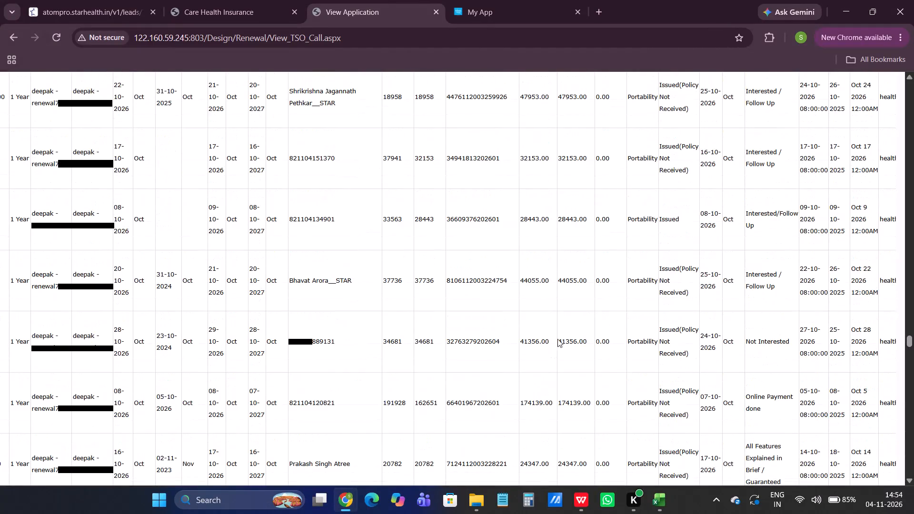
{"action": "scroll", "coordinate": [679, 235], "scroll_direction": "up", "scroll_amount": 1}
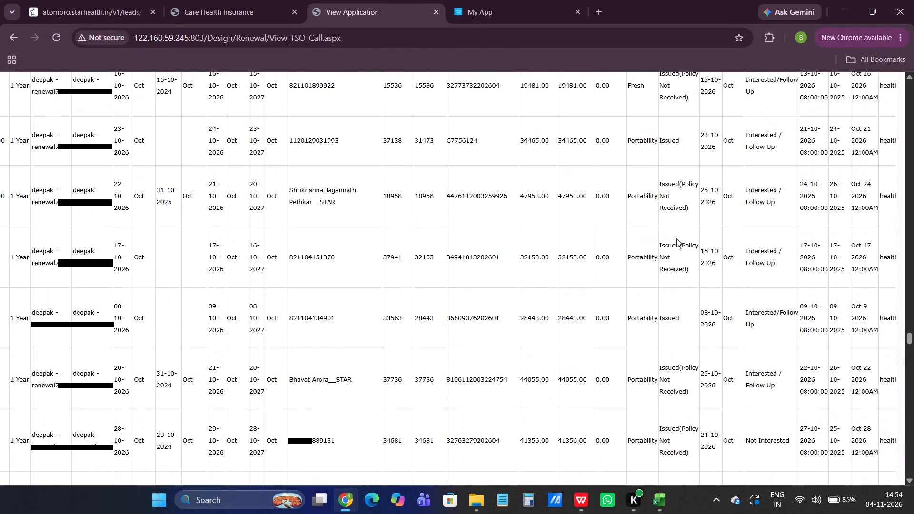
{"action": "scroll", "coordinate": [676, 238], "scroll_direction": "down", "scroll_amount": 4}
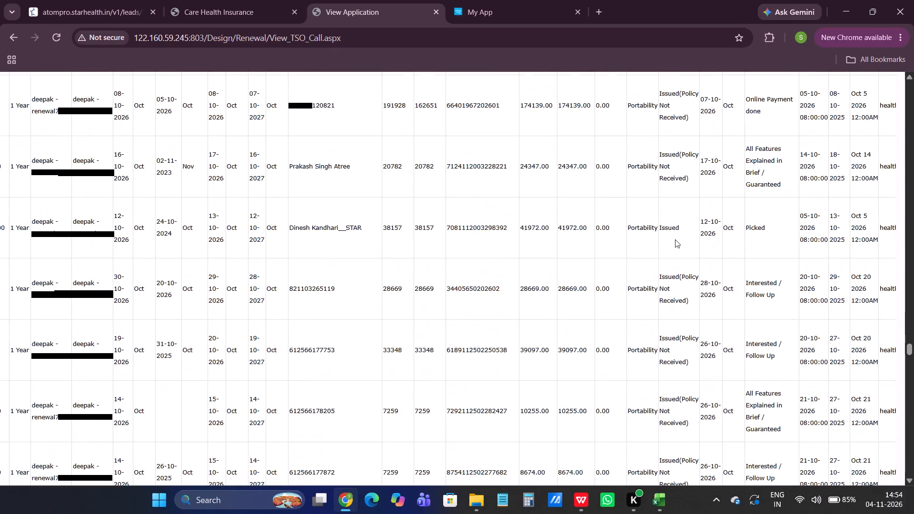
{"action": "scroll", "coordinate": [675, 239], "scroll_direction": "down", "scroll_amount": 4}
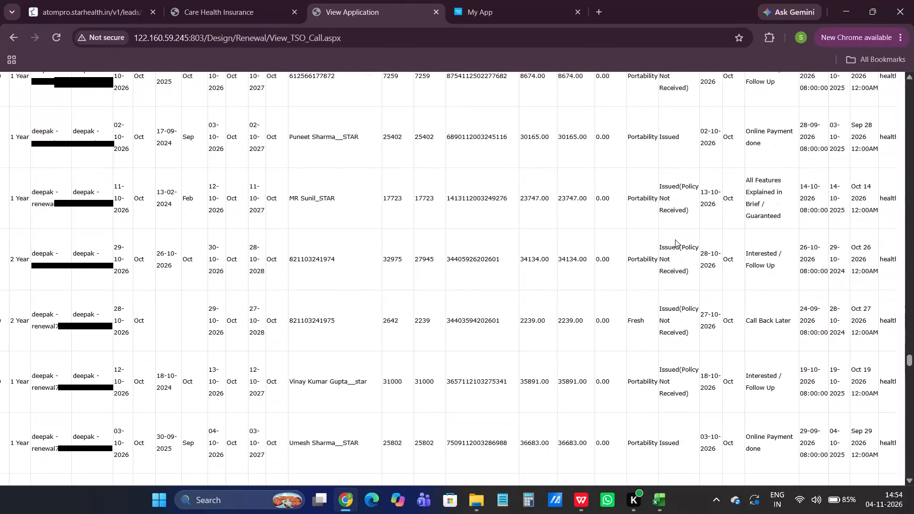
{"action": "scroll", "coordinate": [675, 239], "scroll_direction": "down", "scroll_amount": 3}
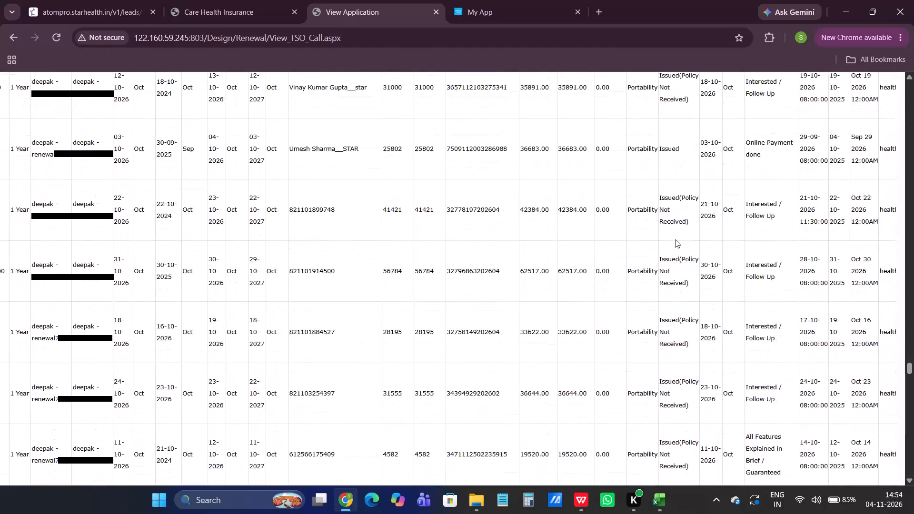
{"action": "scroll", "coordinate": [675, 239], "scroll_direction": "down", "scroll_amount": 3}
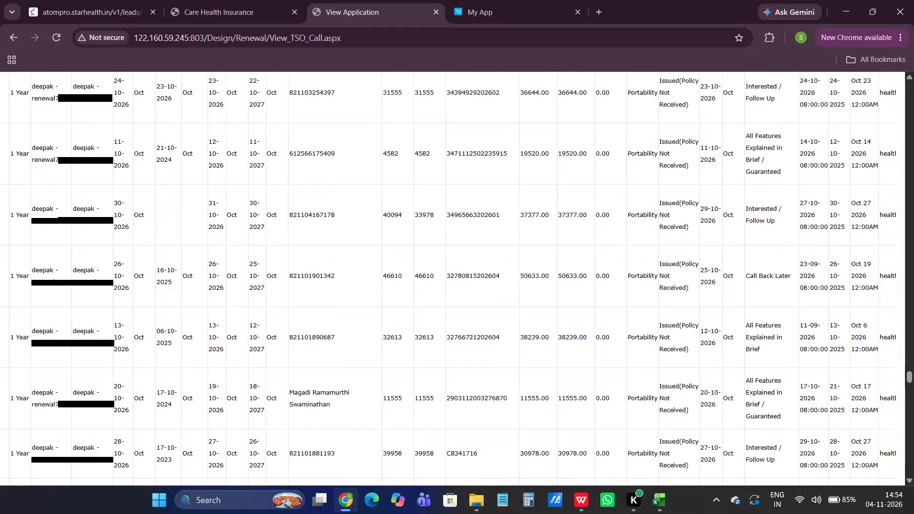
{"action": "scroll", "coordinate": [675, 239], "scroll_direction": "down", "scroll_amount": 5}
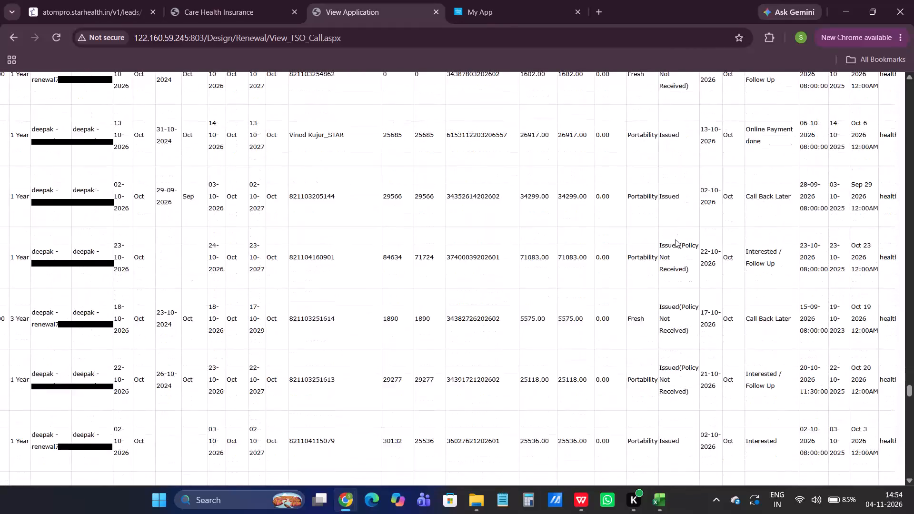
{"action": "scroll", "coordinate": [675, 239], "scroll_direction": "down", "scroll_amount": 4}
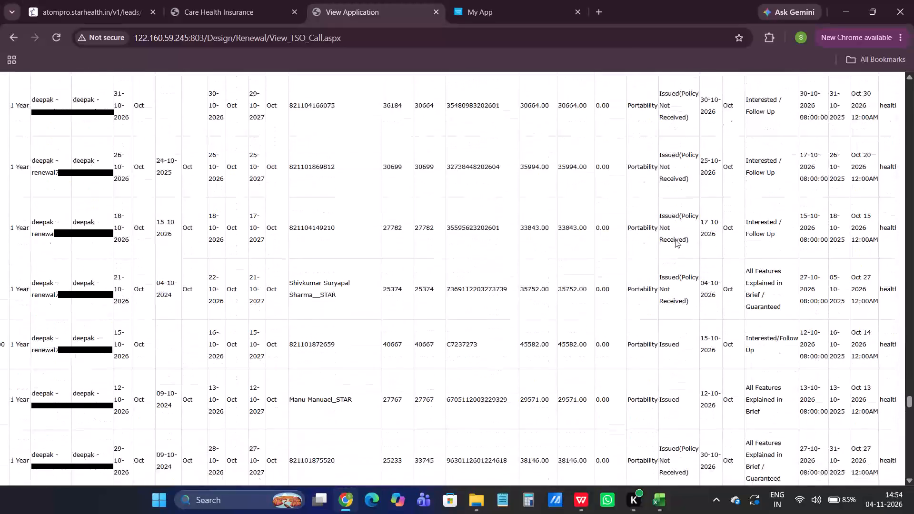
{"action": "scroll", "coordinate": [675, 239], "scroll_direction": "down", "scroll_amount": 4}
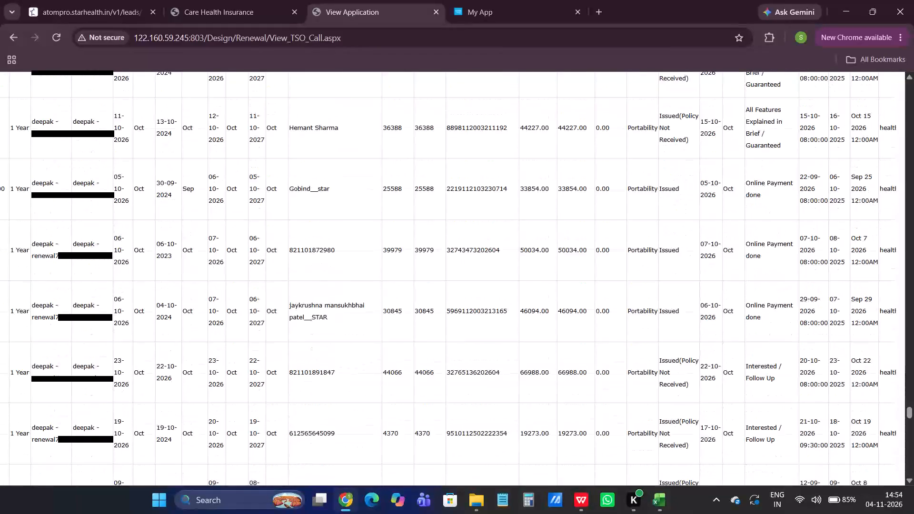
{"action": "scroll", "coordinate": [675, 239], "scroll_direction": "down", "scroll_amount": 4}
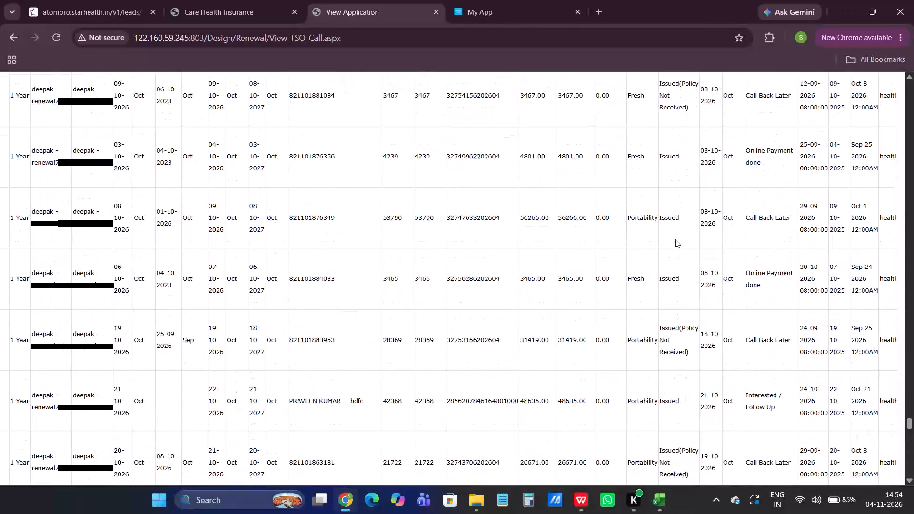
{"action": "scroll", "coordinate": [675, 239], "scroll_direction": "down", "scroll_amount": 5}
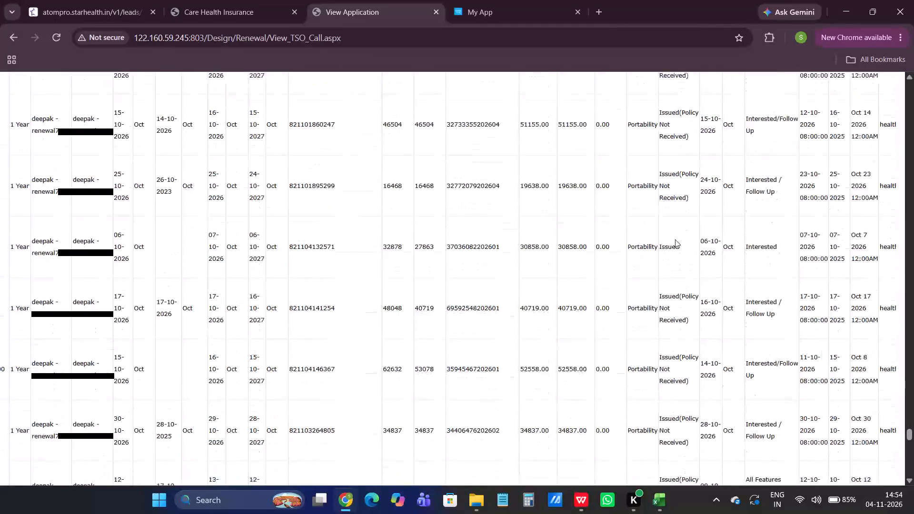
{"action": "scroll", "coordinate": [675, 239], "scroll_direction": "down", "scroll_amount": 10}
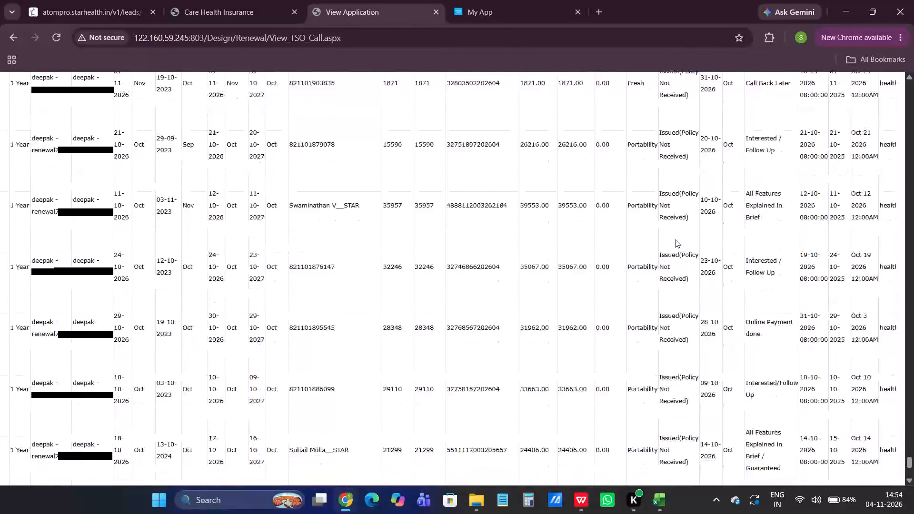
{"action": "scroll", "coordinate": [675, 239], "scroll_direction": "down", "scroll_amount": 4}
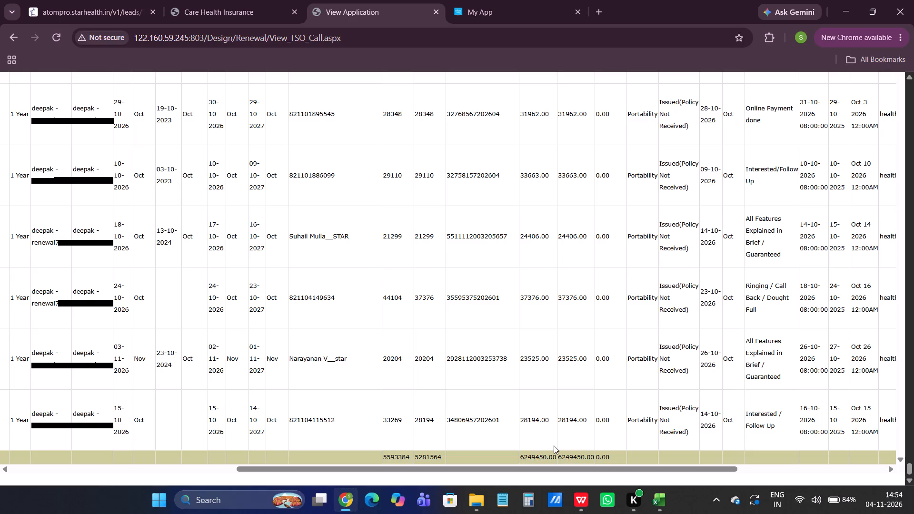
Look back through the search results from the totals row to the column headings and first policies below the search criteria.
{"action": "scroll", "coordinate": [386, 347], "scroll_direction": "up", "scroll_amount": 1}
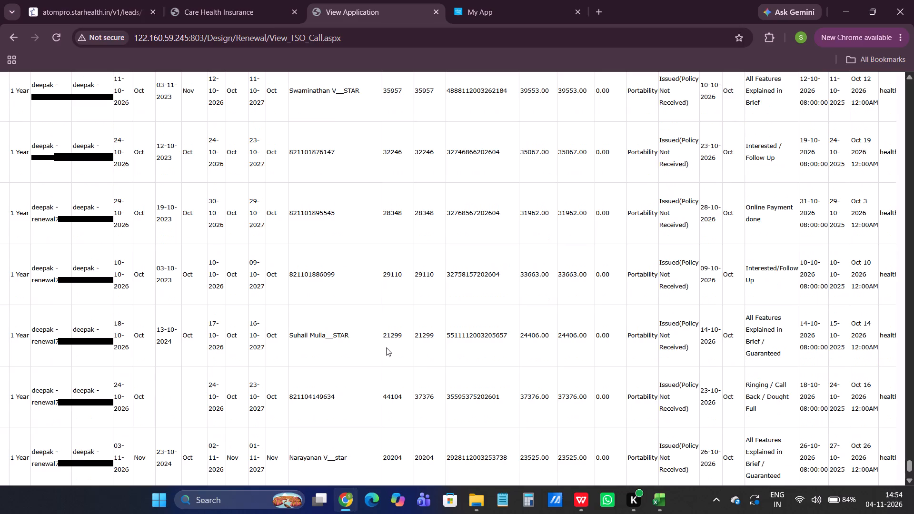
{"action": "scroll", "coordinate": [293, 223], "scroll_direction": "up", "scroll_amount": 11}
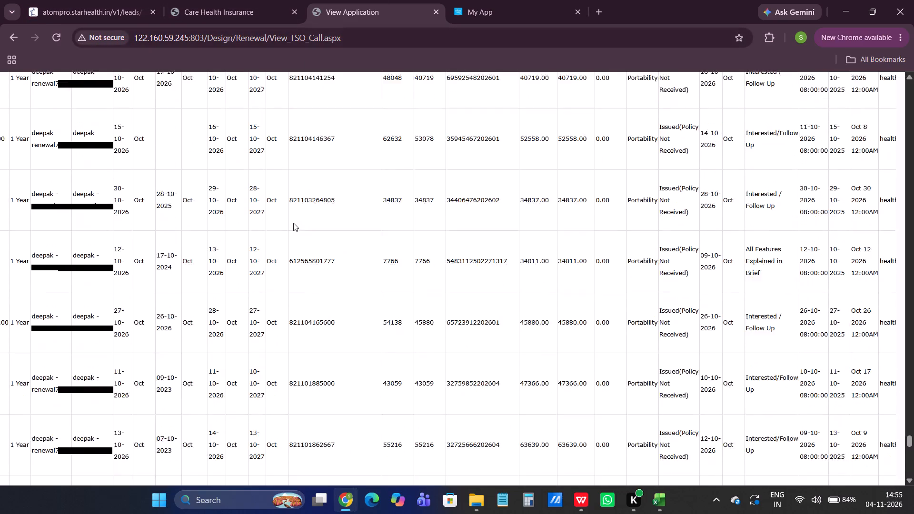
{"action": "scroll", "coordinate": [293, 223], "scroll_direction": "up", "scroll_amount": 20}
{"action": "scroll", "coordinate": [293, 223], "scroll_direction": "up", "scroll_amount": 20}
{"action": "scroll", "coordinate": [293, 223], "scroll_direction": "up", "scroll_amount": 2}
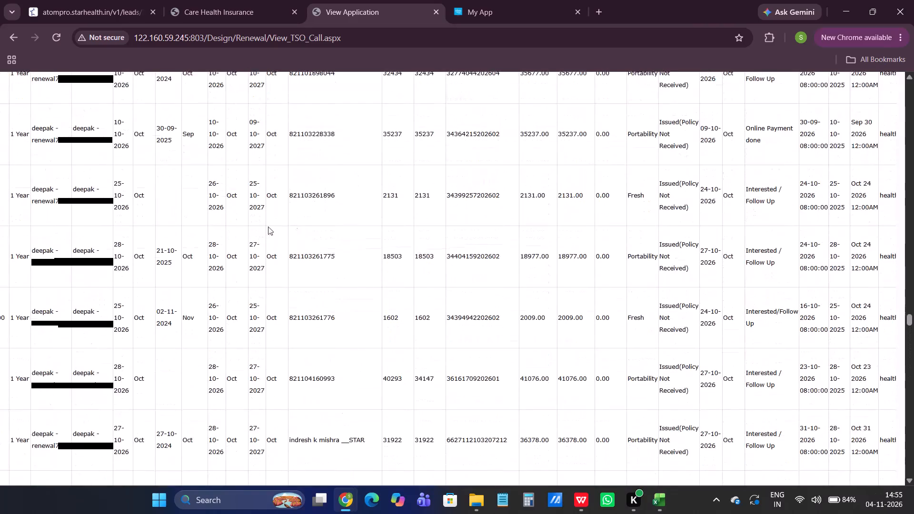
{"action": "left_click_drag", "start_coordinate": [153, 170], "coordinate": [625, 317]}
{"action": "scroll", "coordinate": [360, 273], "scroll_direction": "up", "scroll_amount": 20}
{"action": "scroll", "coordinate": [360, 273], "scroll_direction": "up", "scroll_amount": 16}
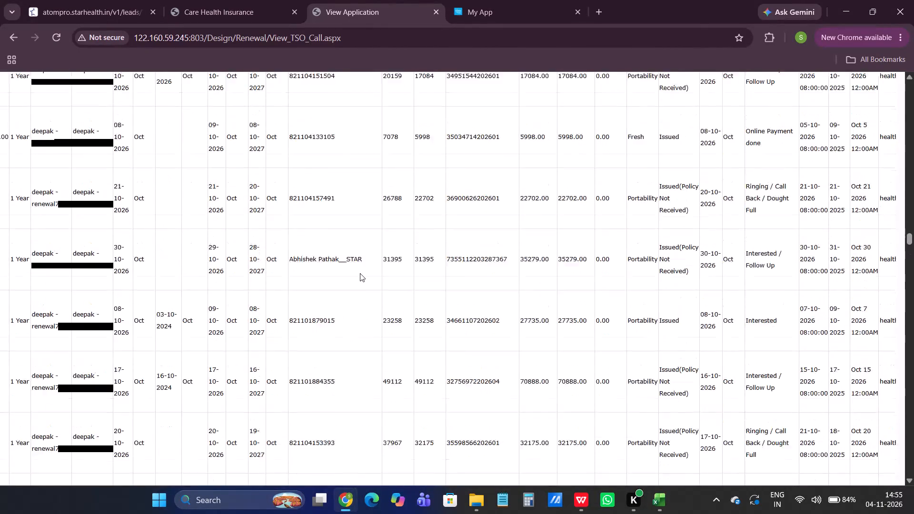
{"action": "scroll", "coordinate": [360, 273], "scroll_direction": "up", "scroll_amount": 20}
{"action": "scroll", "coordinate": [360, 273], "scroll_direction": "up", "scroll_amount": 20}
{"action": "scroll", "coordinate": [360, 273], "scroll_direction": "up", "scroll_amount": 2}
{"action": "scroll", "coordinate": [360, 273], "scroll_direction": "down", "scroll_amount": 5}
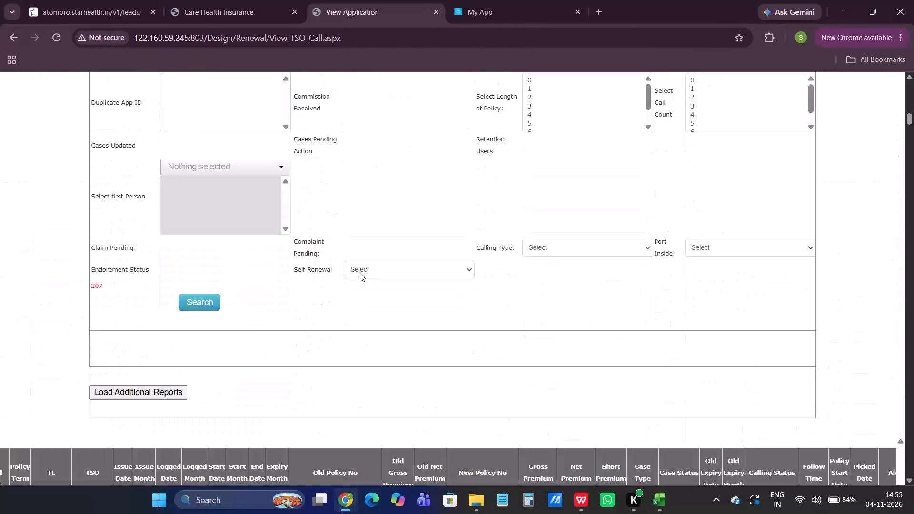
{"action": "scroll", "coordinate": [360, 273], "scroll_direction": "down", "scroll_amount": 2}
{"action": "left_click", "coordinate": [360, 273]}
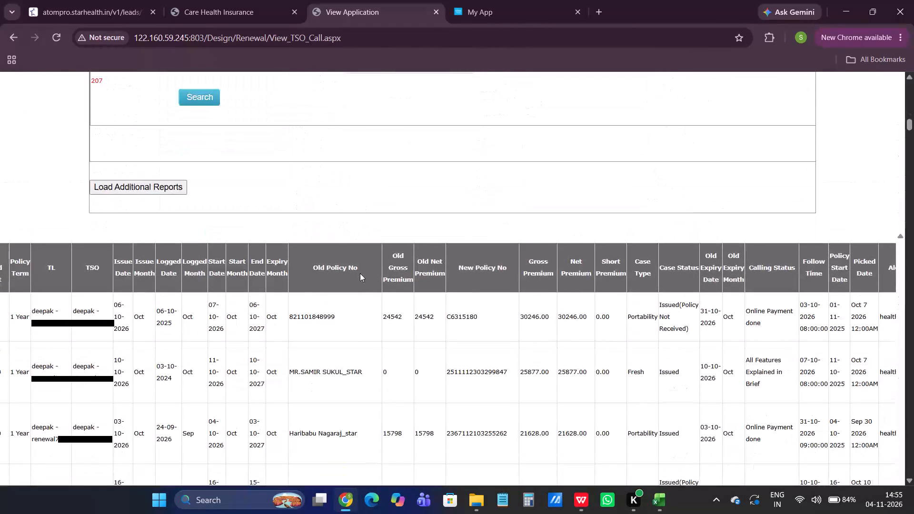
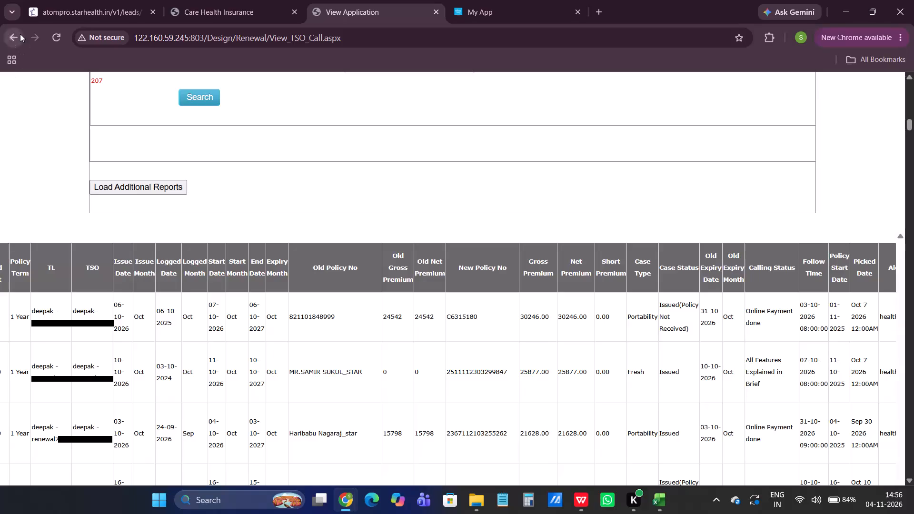
Leave the renewal search results for the home page and open the Entries Data page.
{"action": "scroll", "coordinate": [158, 183], "scroll_direction": "up", "scroll_amount": 4}
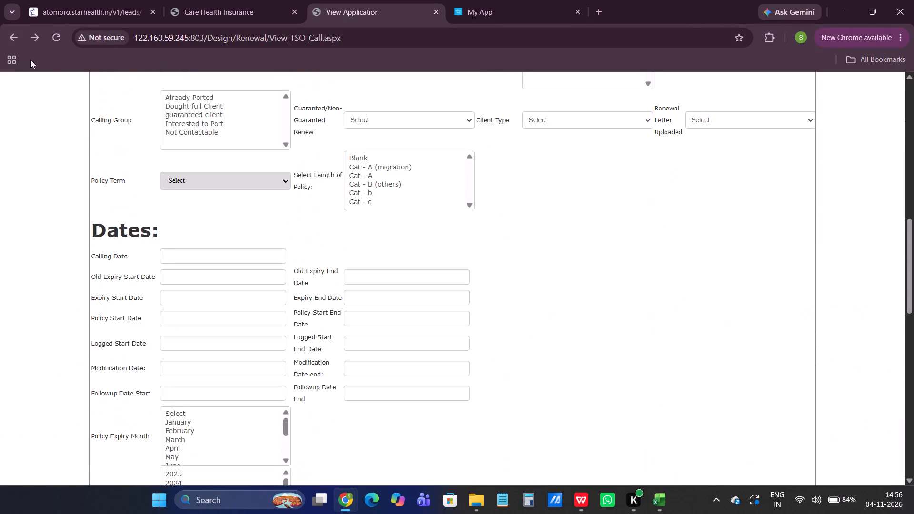
{"action": "left_click", "coordinate": [20, 37]}
{"action": "scroll", "coordinate": [138, 199], "scroll_direction": "up", "scroll_amount": 7}
{"action": "left_click", "coordinate": [69, 77]}
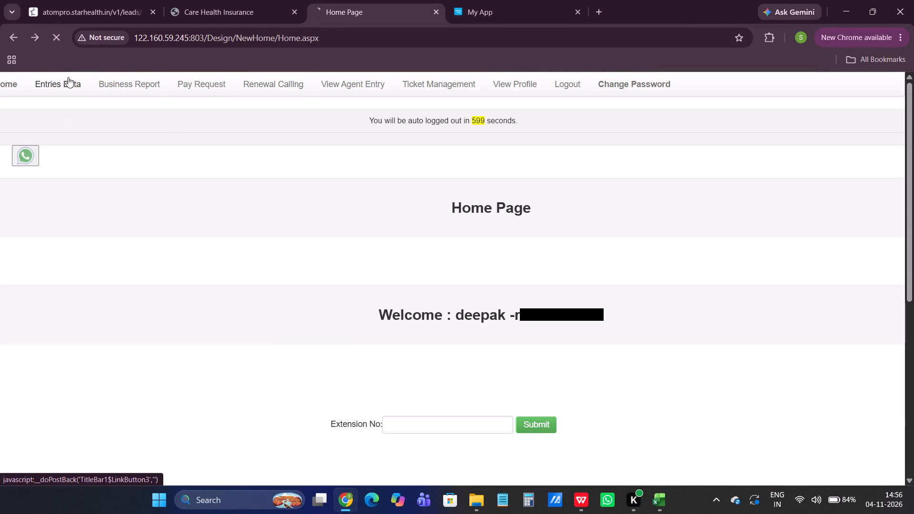
Open the Pay Request page.
{"action": "left_click", "coordinate": [202, 79]}
{"action": "left_click", "coordinate": [199, 80]}
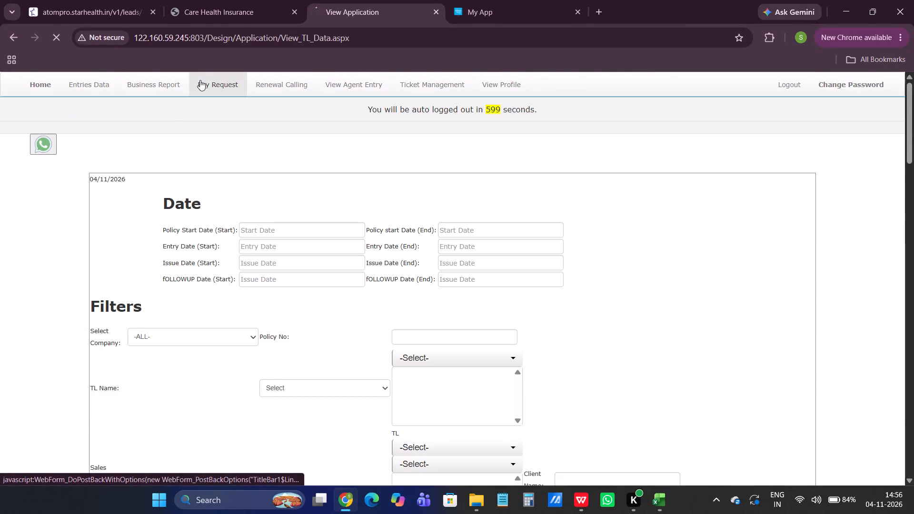
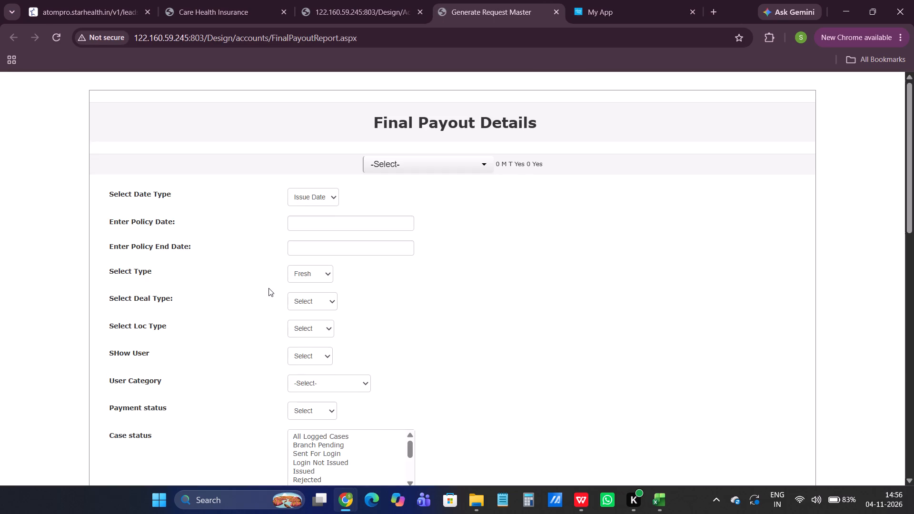
Choose the first deepak entry as the person for the Final Payout Details report.
{"action": "left_click_drag", "start_coordinate": [397, 167], "coordinate": [402, 163]}
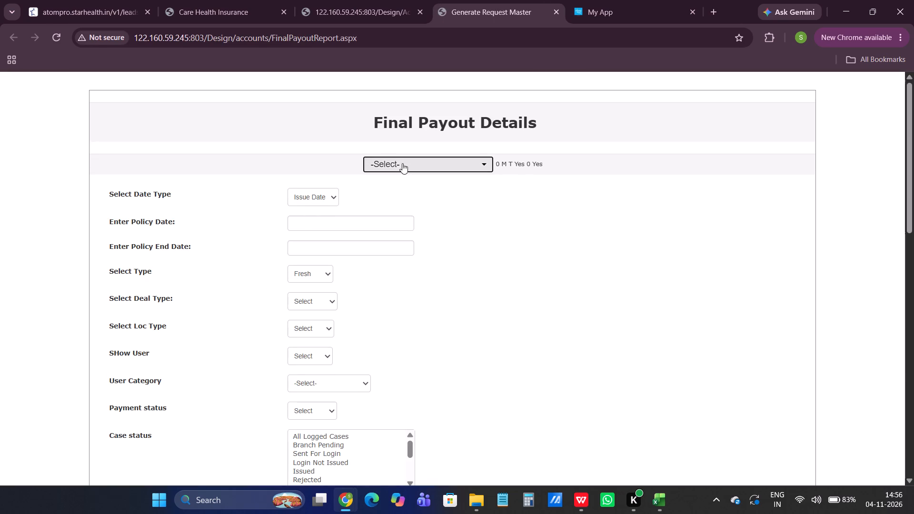
{"action": "left_click_drag", "start_coordinate": [402, 163], "coordinate": [402, 163]}
{"action": "left_click", "coordinate": [397, 165]}
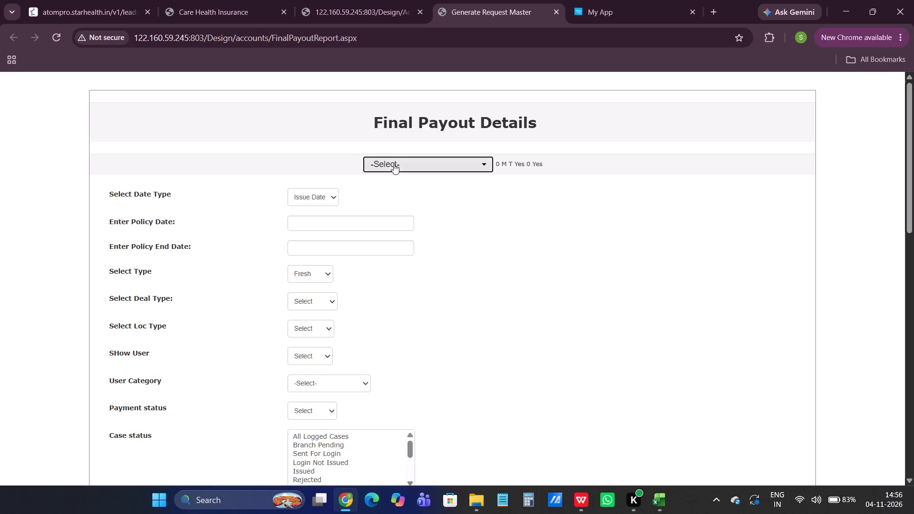
{"action": "left_click", "coordinate": [394, 164]}
{"action": "left_click", "coordinate": [395, 215]}
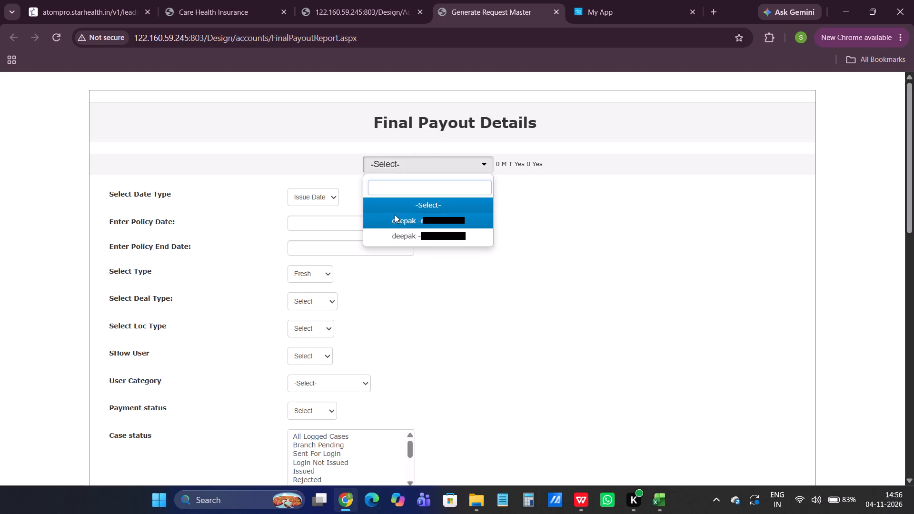
Set the date type to Start Date with a policy date of 2026-10-01 and an end date of 2026-10-31.
{"action": "left_click", "coordinate": [327, 201]}
{"action": "left_click", "coordinate": [314, 224]}
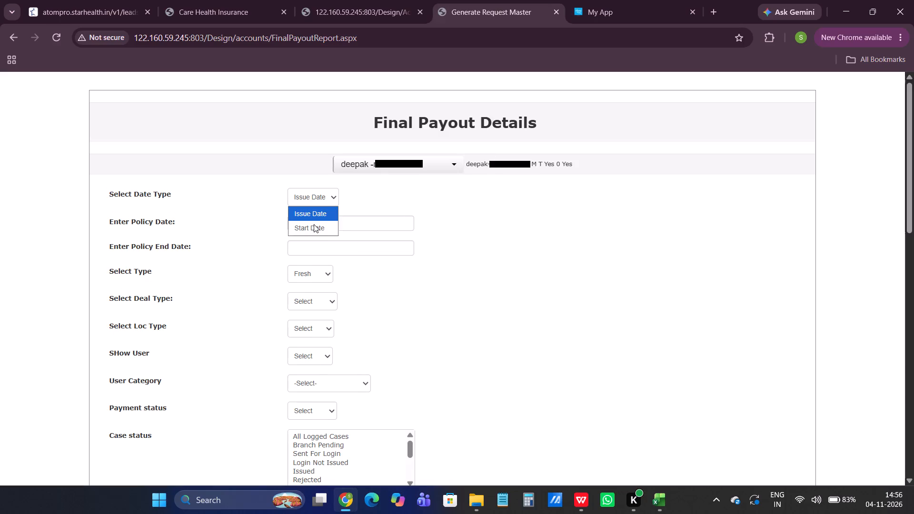
{"action": "left_click", "coordinate": [310, 218]}
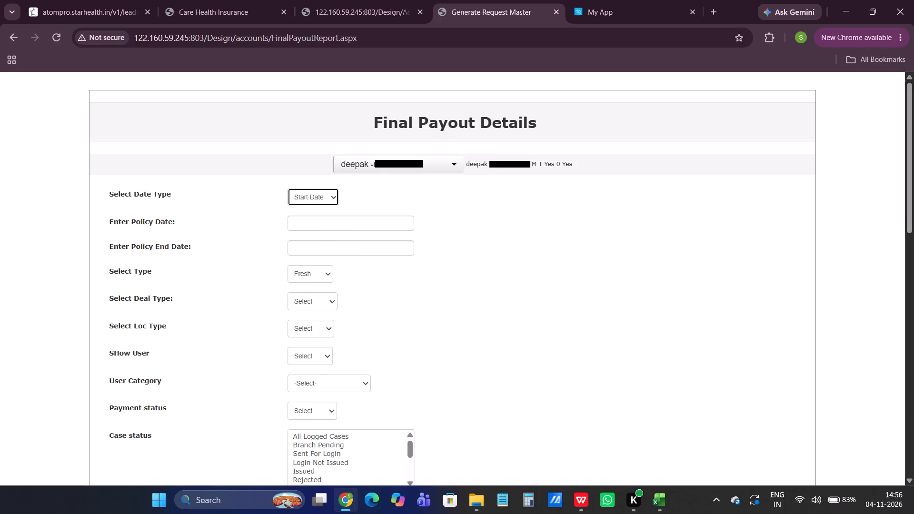
{"action": "left_click", "coordinate": [300, 244]}
{"action": "left_click", "coordinate": [361, 277]}
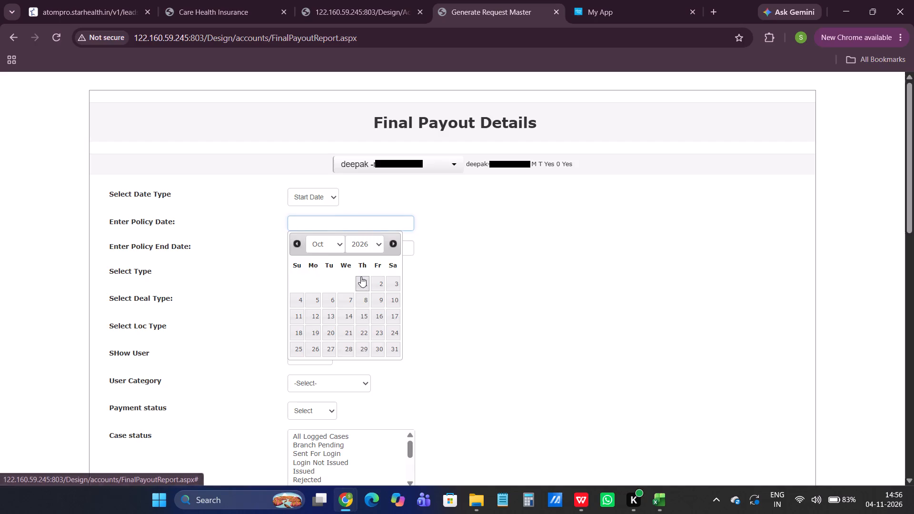
{"action": "left_click", "coordinate": [328, 252]}
{"action": "left_click", "coordinate": [298, 272]}
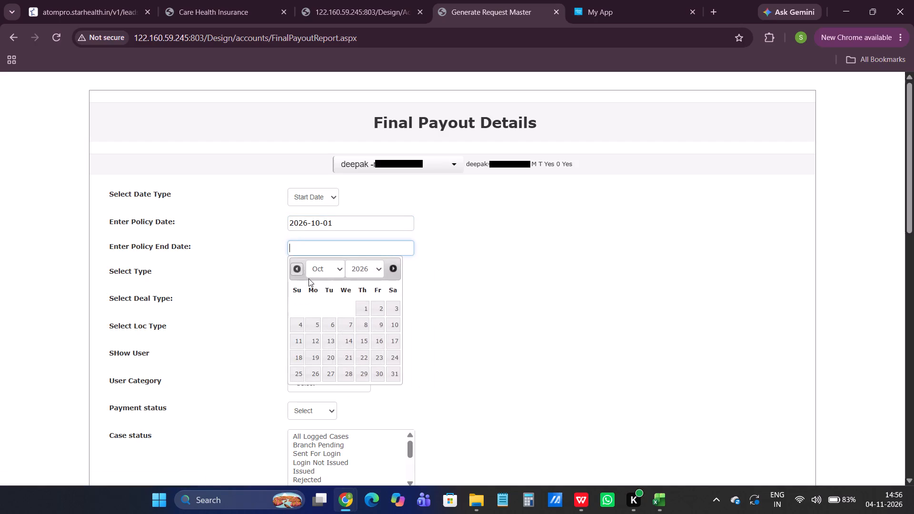
{"action": "left_click", "coordinate": [394, 371]}
Set the payout report's policy type to Renewal.
{"action": "left_click", "coordinate": [306, 277]}
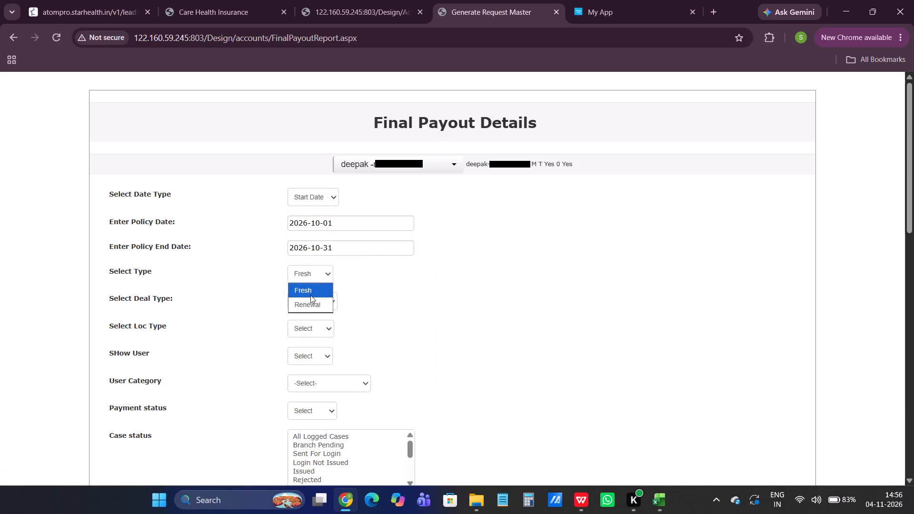
{"action": "left_click", "coordinate": [310, 305]}
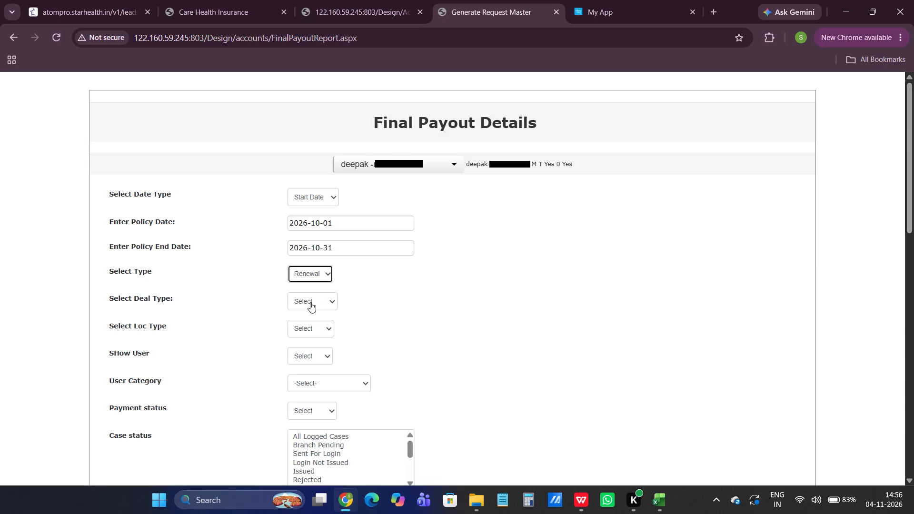
Run the Final Payout Details search for renewal policies with start dates from 2026-10-01 to 2026-10-31.
{"action": "scroll", "coordinate": [407, 302], "scroll_direction": "down", "scroll_amount": 3}
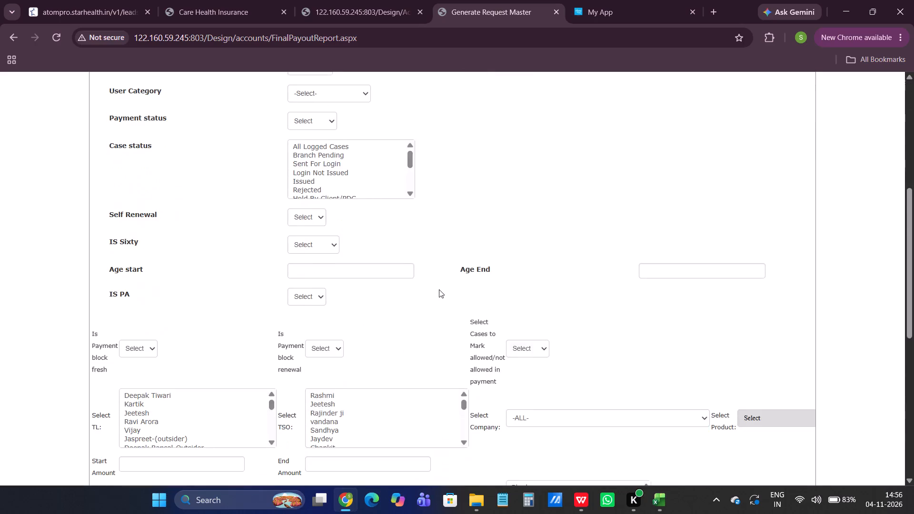
{"action": "scroll", "coordinate": [439, 289], "scroll_direction": "down", "scroll_amount": 2}
{"action": "scroll", "coordinate": [455, 338], "scroll_direction": "down", "scroll_amount": 2}
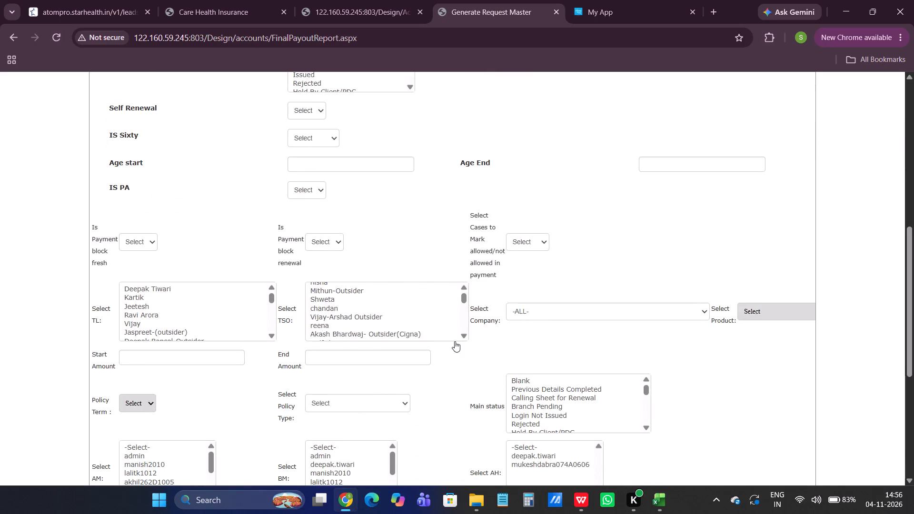
{"action": "scroll", "coordinate": [455, 341], "scroll_direction": "down", "scroll_amount": 8}
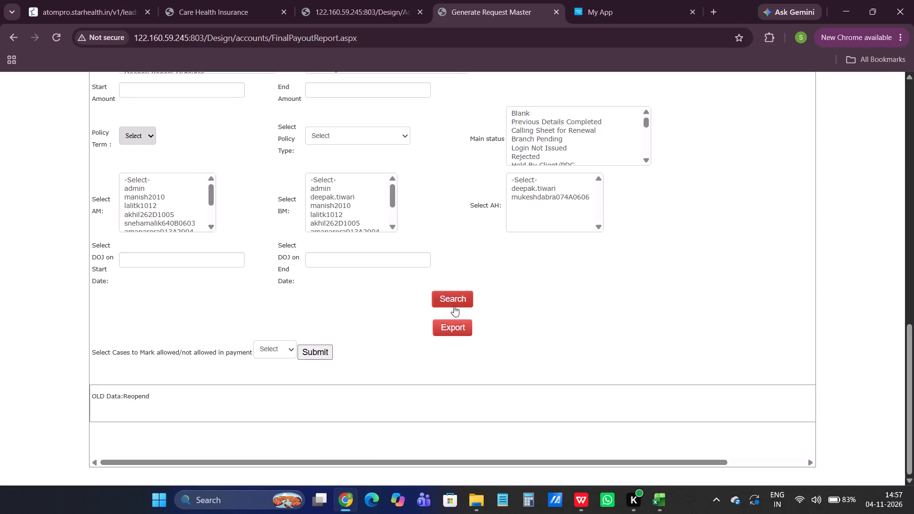
{"action": "left_click", "coordinate": [454, 299]}
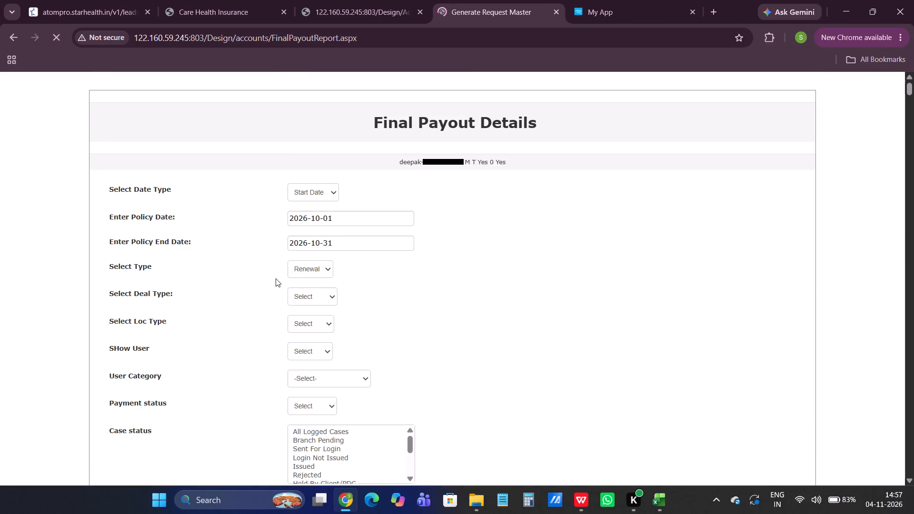
Look through the policy rows in the payout search results down to the last row and back to the search criteria.
{"action": "scroll", "coordinate": [276, 278], "scroll_direction": "down", "scroll_amount": 12}
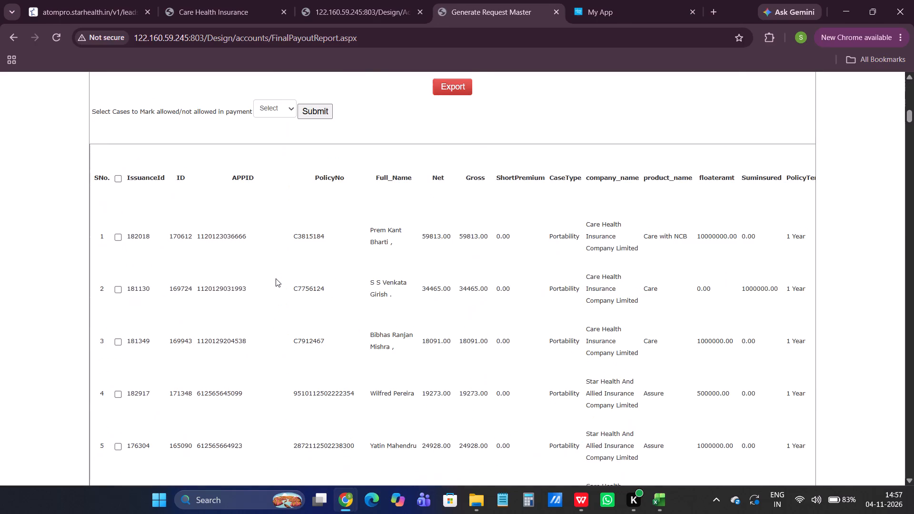
{"action": "scroll", "coordinate": [276, 278], "scroll_direction": "down", "scroll_amount": 20}
{"action": "scroll", "coordinate": [276, 278], "scroll_direction": "down", "scroll_amount": 20}
{"action": "scroll", "coordinate": [276, 278], "scroll_direction": "down", "scroll_amount": 14}
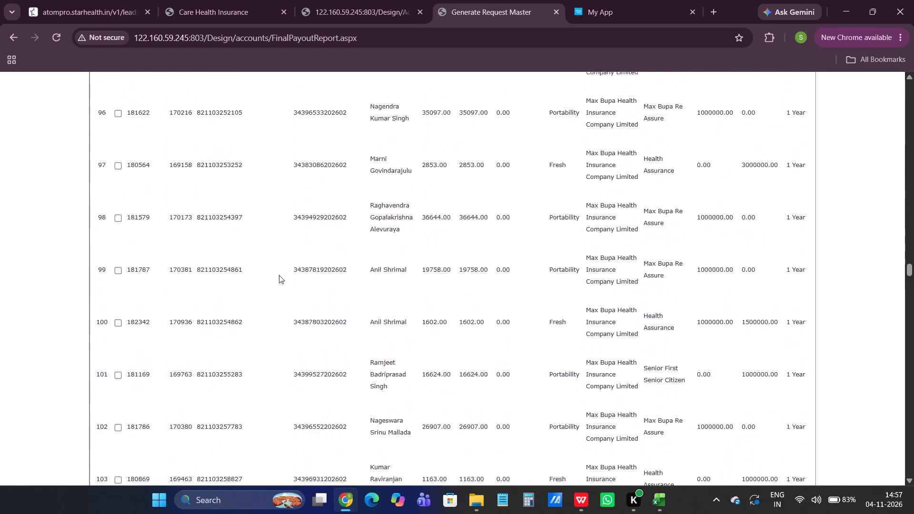
{"action": "scroll", "coordinate": [279, 275], "scroll_direction": "down", "scroll_amount": 20}
{"action": "scroll", "coordinate": [279, 275], "scroll_direction": "down", "scroll_amount": 20}
{"action": "scroll", "coordinate": [279, 275], "scroll_direction": "down", "scroll_amount": 9}
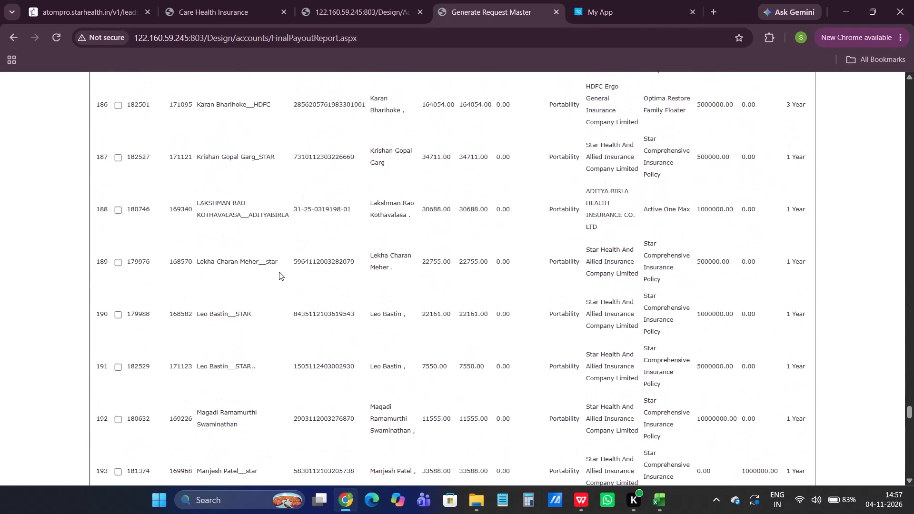
{"action": "scroll", "coordinate": [279, 272], "scroll_direction": "down", "scroll_amount": 14}
{"action": "scroll", "coordinate": [279, 272], "scroll_direction": "down", "scroll_amount": 16}
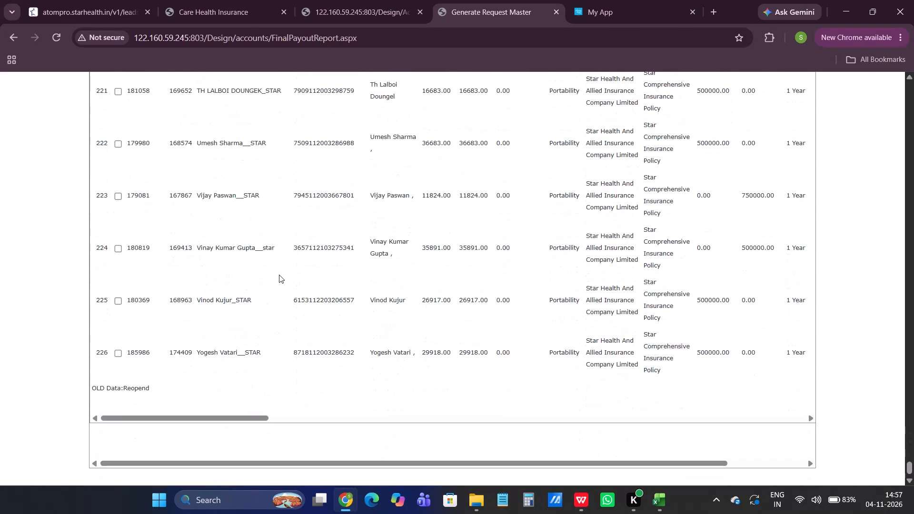
{"action": "scroll", "coordinate": [279, 275], "scroll_direction": "up", "scroll_amount": 20}
{"action": "scroll", "coordinate": [279, 275], "scroll_direction": "up", "scroll_amount": 15}
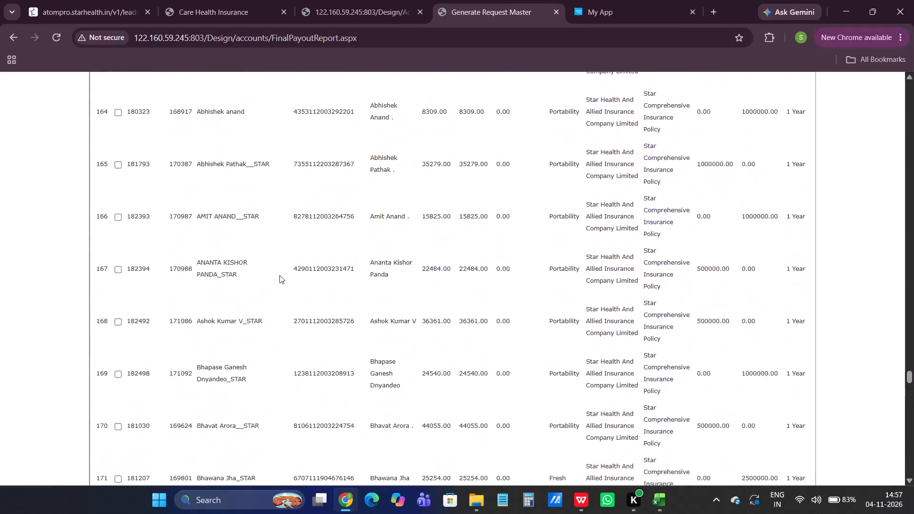
{"action": "scroll", "coordinate": [279, 275], "scroll_direction": "up", "scroll_amount": 20}
{"action": "scroll", "coordinate": [279, 275], "scroll_direction": "up", "scroll_amount": 20}
{"action": "scroll", "coordinate": [279, 275], "scroll_direction": "up", "scroll_amount": 12}
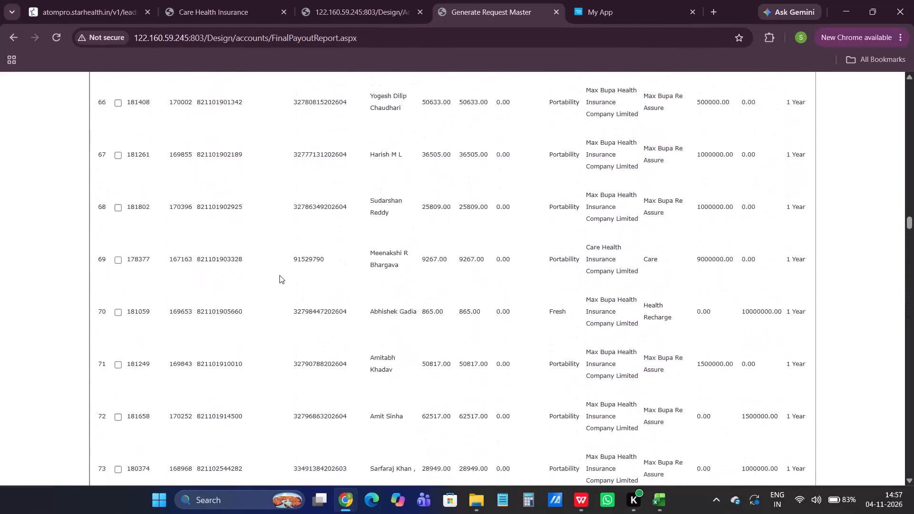
{"action": "scroll", "coordinate": [279, 275], "scroll_direction": "up", "scroll_amount": 20}
{"action": "scroll", "coordinate": [279, 275], "scroll_direction": "up", "scroll_amount": 20}
{"action": "scroll", "coordinate": [279, 275], "scroll_direction": "up", "scroll_amount": 6}
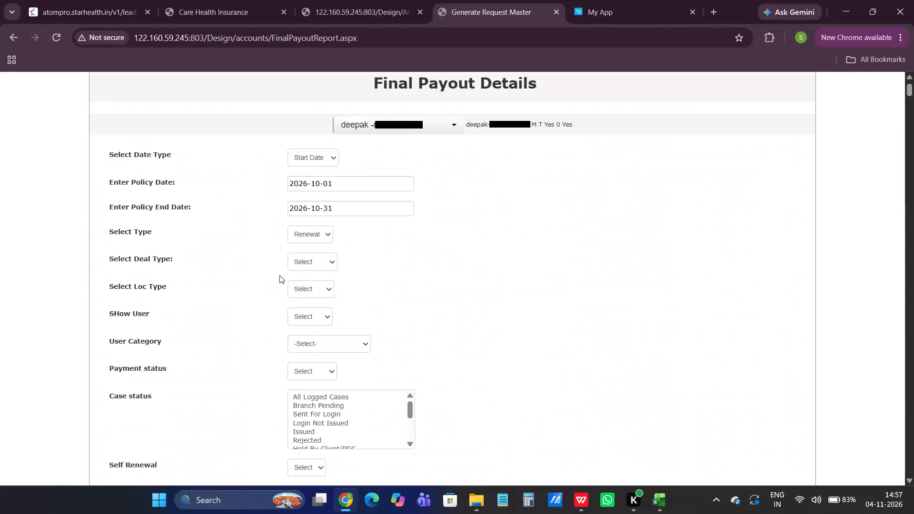
Copy the entire payout results table, from the SNo. heading through the last column of the final policy row.
{"action": "scroll", "coordinate": [279, 275], "scroll_direction": "down", "scroll_amount": 11}
{"action": "scroll", "coordinate": [272, 269], "scroll_direction": "up", "scroll_amount": 2}
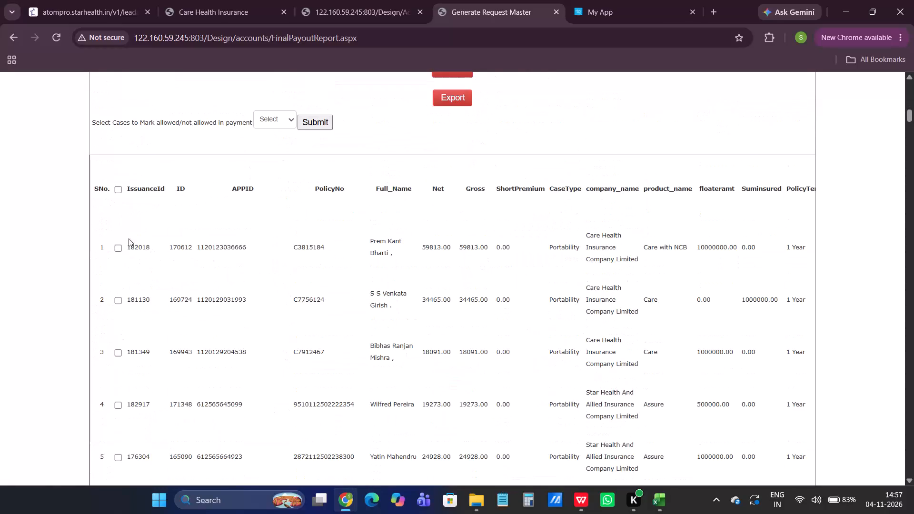
{"action": "left_click_drag", "start_coordinate": [94, 187], "coordinate": [907, 413]}
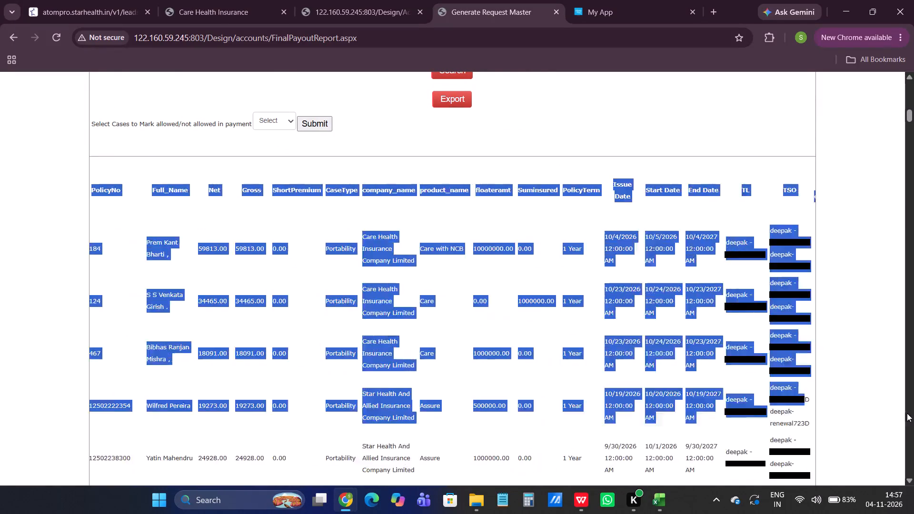
{"action": "left_click_drag", "start_coordinate": [907, 413], "coordinate": [883, 513]}
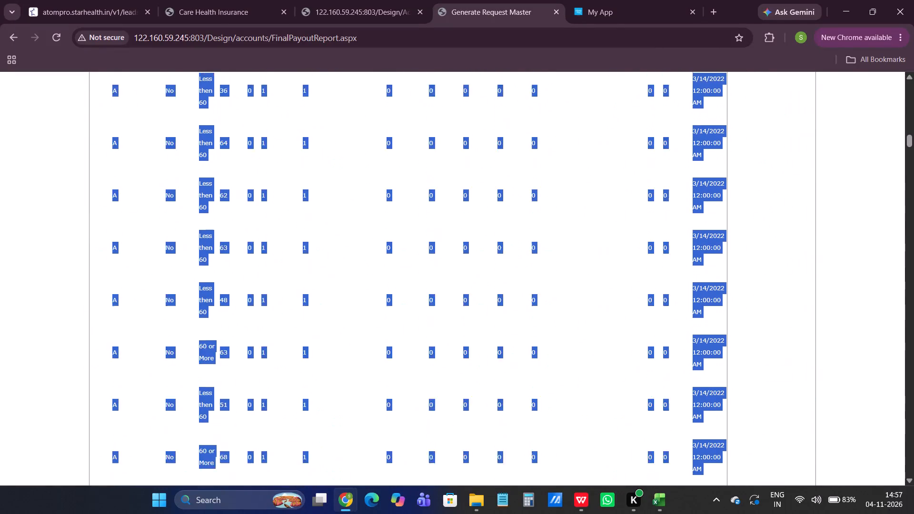
{"action": "left_click_drag", "start_coordinate": [883, 513], "coordinate": [858, 513]}
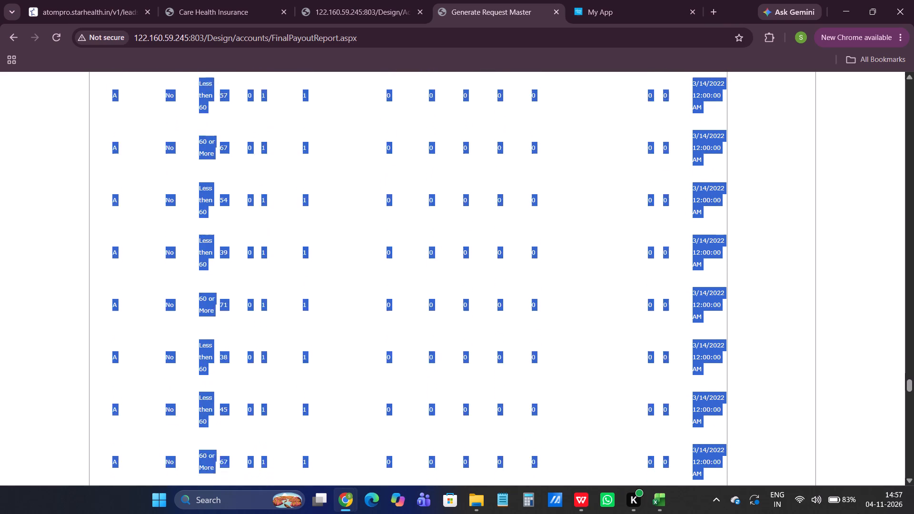
{"action": "left_click_drag", "start_coordinate": [858, 513], "coordinate": [859, 513]}
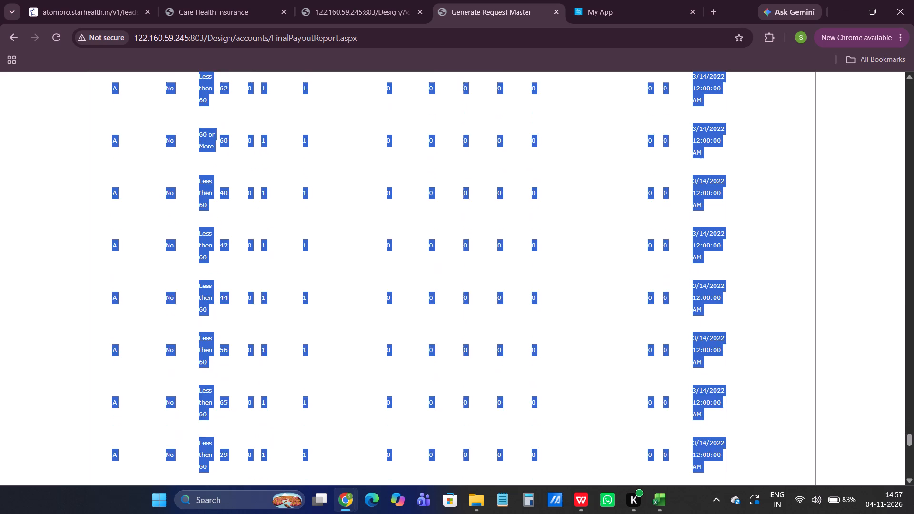
{"action": "left_click_drag", "start_coordinate": [859, 513], "coordinate": [731, 395]}
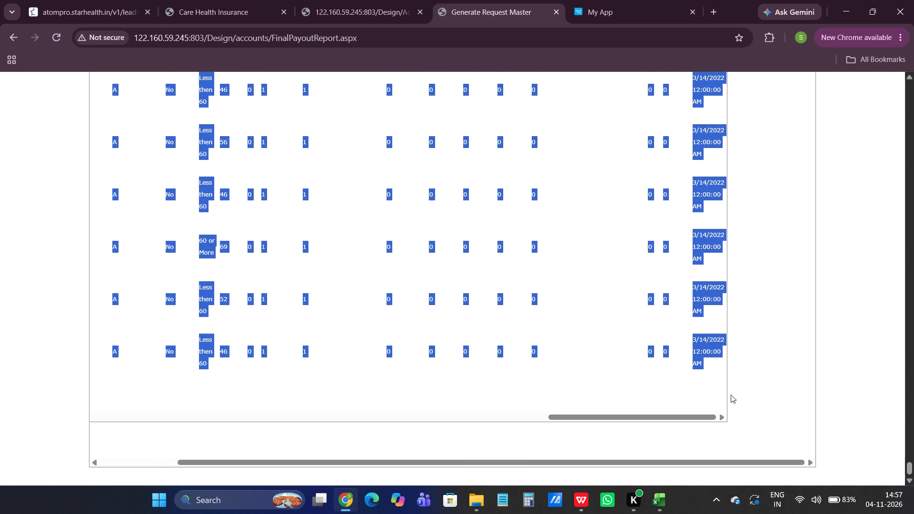
{"action": "left_click_drag", "start_coordinate": [731, 395], "coordinate": [702, 366]}
{"action": "key", "text": "ctrl+c"}
{"action": "key", "text": "ctrl+c"}
{"action": "key", "text": "ctrl+c"}
Switch to the Book2 (version 2) workbook in Excel and paste the copied payout table into a new sheet.
{"action": "key", "text": "alt+Tab"}
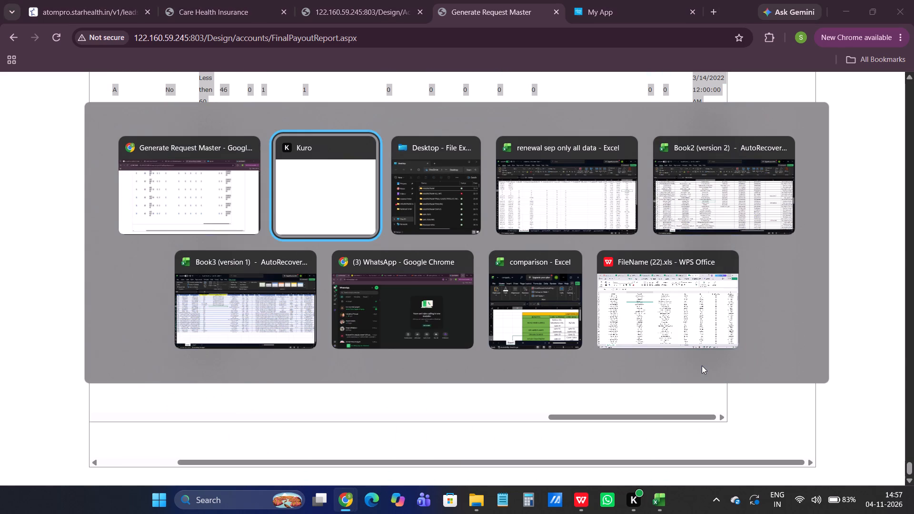
{"action": "key", "text": "alt+Tab"}
{"action": "key", "text": "alt+Tab"}
{"action": "key", "text": "alt+Tab"}
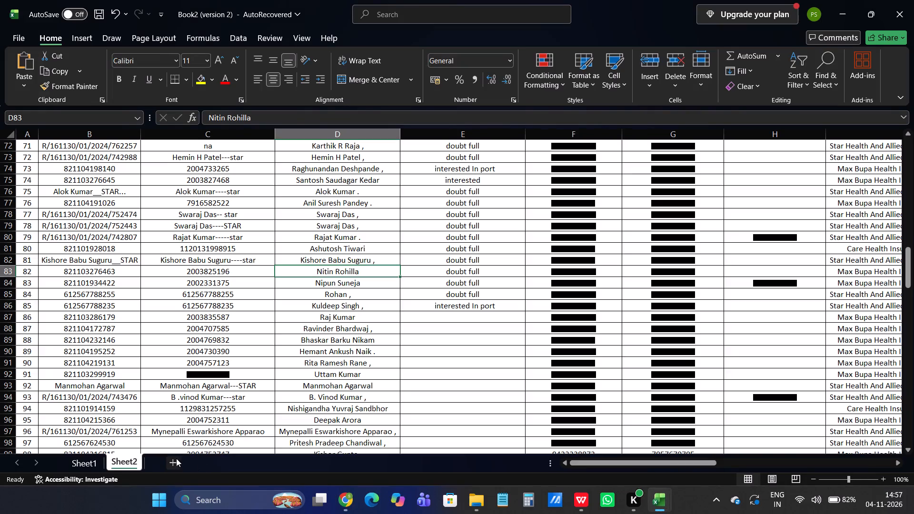
{"action": "left_click", "coordinate": [176, 458]}
{"action": "key", "text": "ctrl+v"}
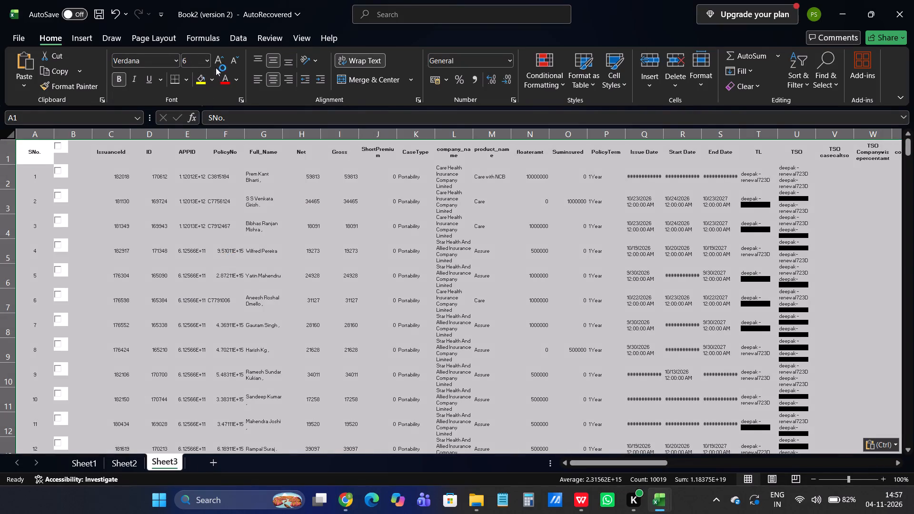
Format the pasted table with font size 10, no text wrapping, centred alignment and autofitted column widths.
{"action": "triple_click", "coordinate": [218, 61]}
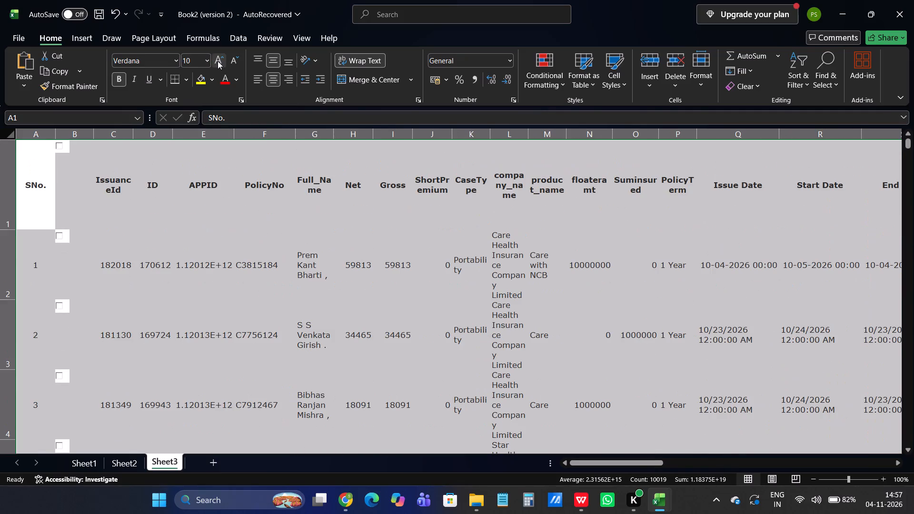
{"action": "left_click", "coordinate": [372, 61]}
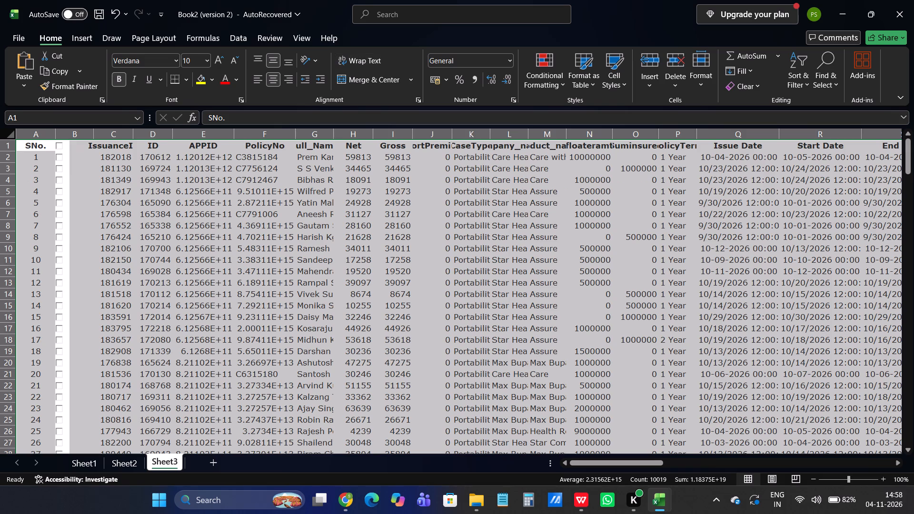
{"action": "left_click", "coordinate": [273, 82]}
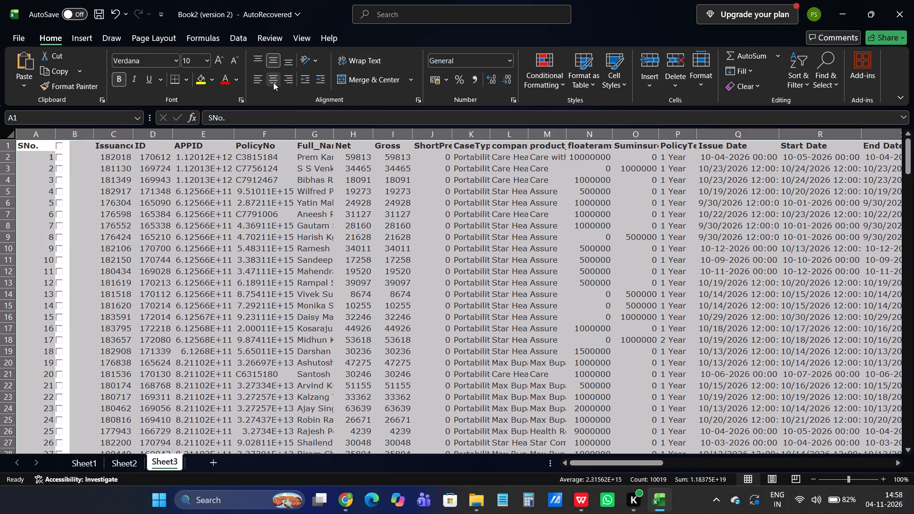
{"action": "left_click", "coordinate": [273, 82]}
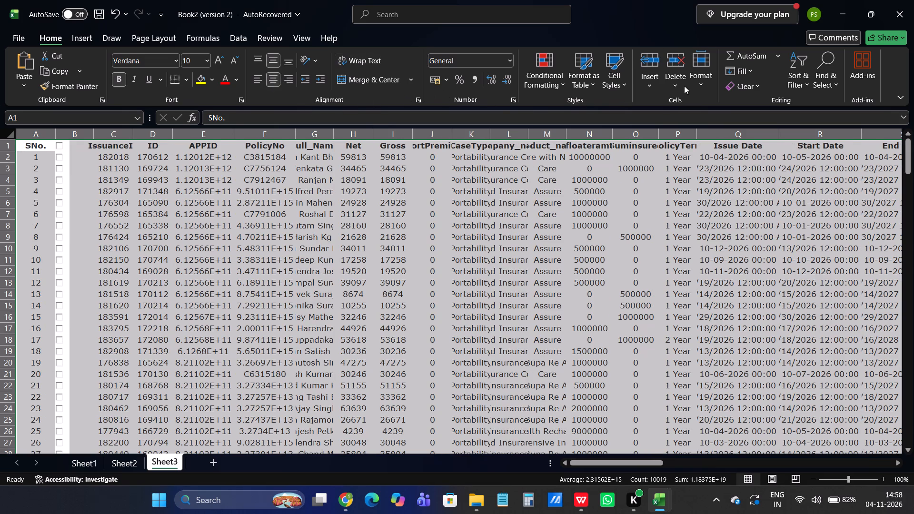
{"action": "left_click", "coordinate": [699, 89]}
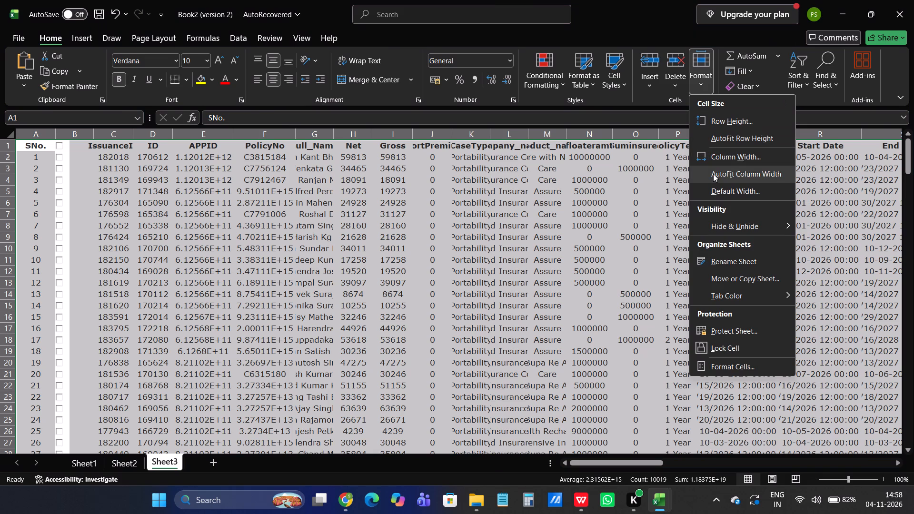
{"action": "left_click", "coordinate": [713, 174]}
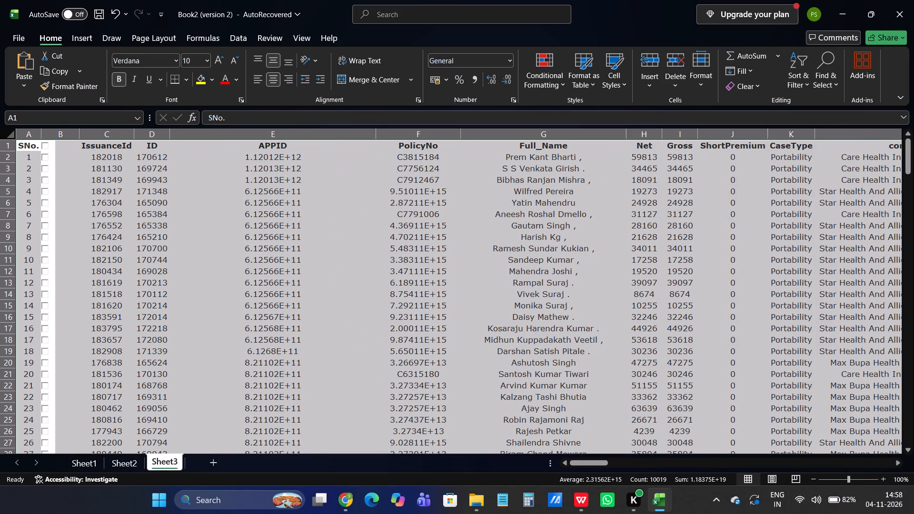
Apply borders around all cells of the pasted payout table.
{"action": "scroll", "coordinate": [210, 168], "scroll_direction": "down", "scroll_amount": 20}
{"action": "scroll", "coordinate": [210, 168], "scroll_direction": "down", "scroll_amount": 15}
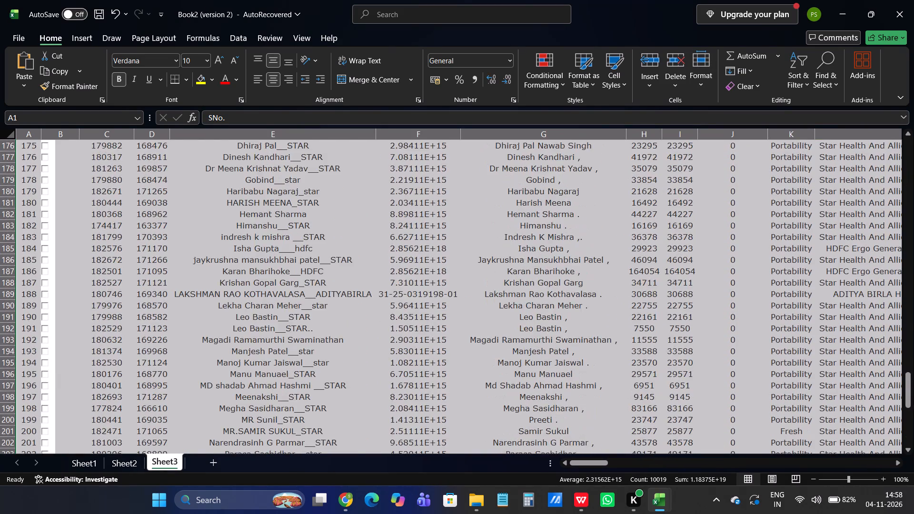
{"action": "scroll", "coordinate": [210, 171], "scroll_direction": "down", "scroll_amount": 15}
{"action": "scroll", "coordinate": [209, 174], "scroll_direction": "up", "scroll_amount": 7}
{"action": "scroll", "coordinate": [209, 174], "scroll_direction": "up", "scroll_amount": 20}
{"action": "scroll", "coordinate": [209, 174], "scroll_direction": "up", "scroll_amount": 20}
{"action": "scroll", "coordinate": [209, 174], "scroll_direction": "up", "scroll_amount": 8}
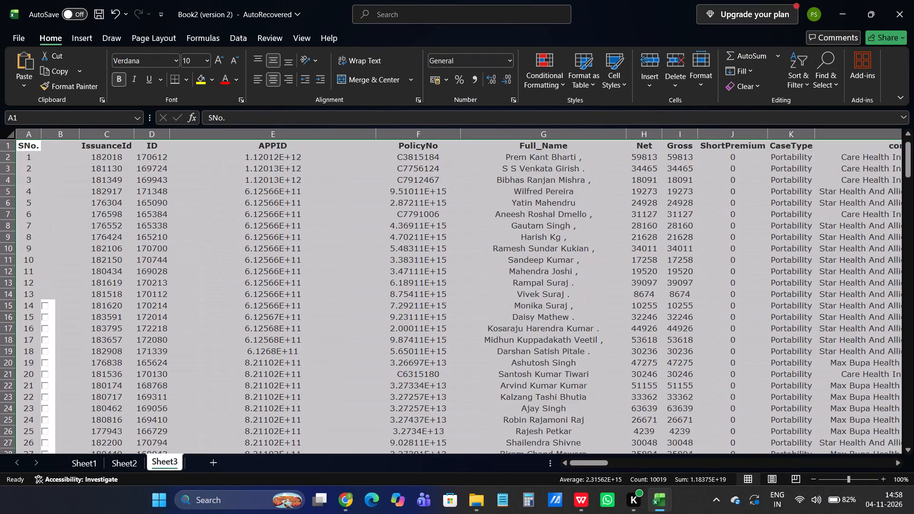
{"action": "scroll", "coordinate": [209, 174], "scroll_direction": "up", "scroll_amount": 9}
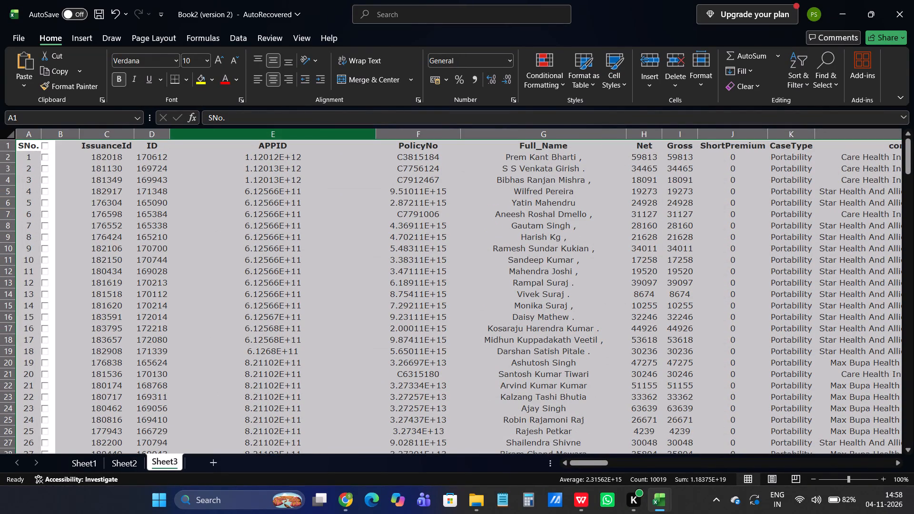
{"action": "left_click", "coordinate": [186, 84]}
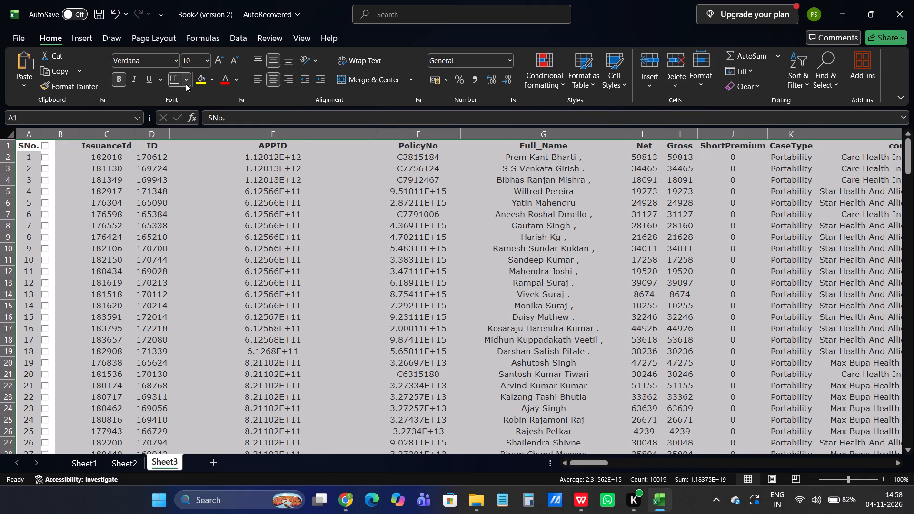
{"action": "left_click", "coordinate": [202, 202]}
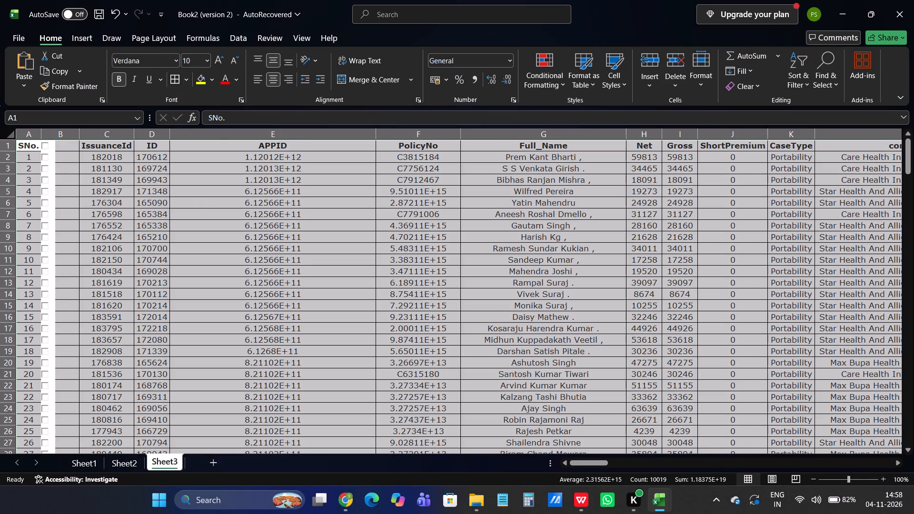
{"action": "left_click", "coordinate": [262, 228]}
Rename the new payout sheet, Sheet3, as oct renewal 2026.
{"action": "triple_click", "coordinate": [173, 466]}
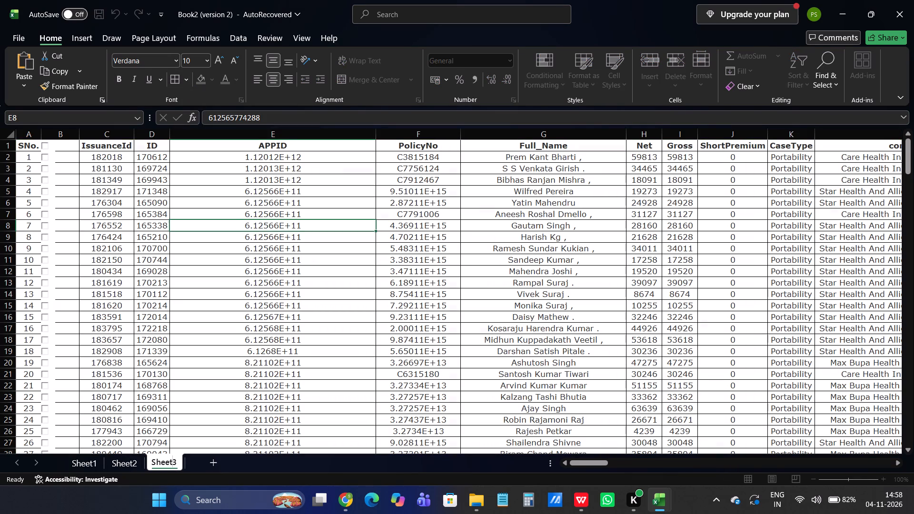
{"action": "key", "text": "BackSpace"}
{"action": "key", "text": "BackSpace"}
{"action": "key", "text": "BackSpace"}
{"action": "key", "text": "BackSpace"}
{"action": "key", "text": "BackSpace"}
{"action": "key", "text": "BackSpace"}
{"action": "key", "text": "BackSpace"}
{"action": "key", "text": "BackSpace"}
{"action": "key", "text": "BackSpace"}
{"action": "key", "text": "BackSpace"}
{"action": "key", "text": "o"}
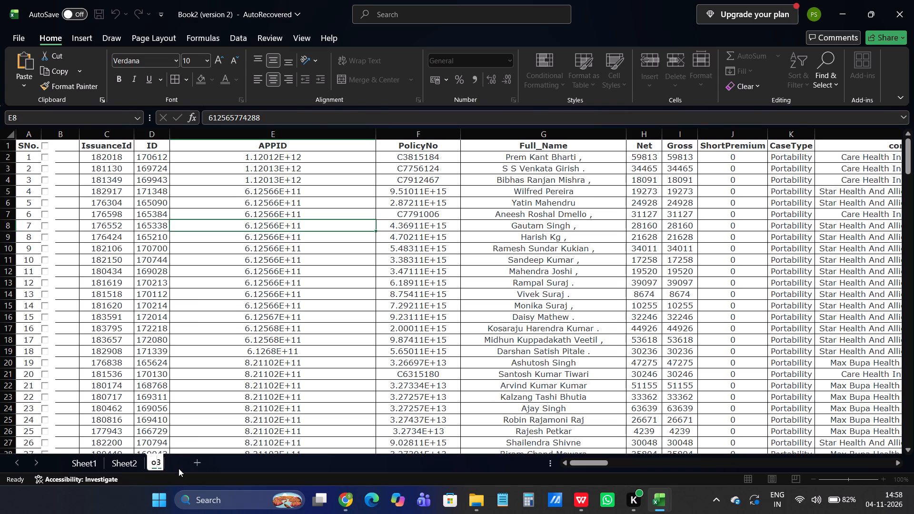
{"action": "type", "text": "ct rene"}
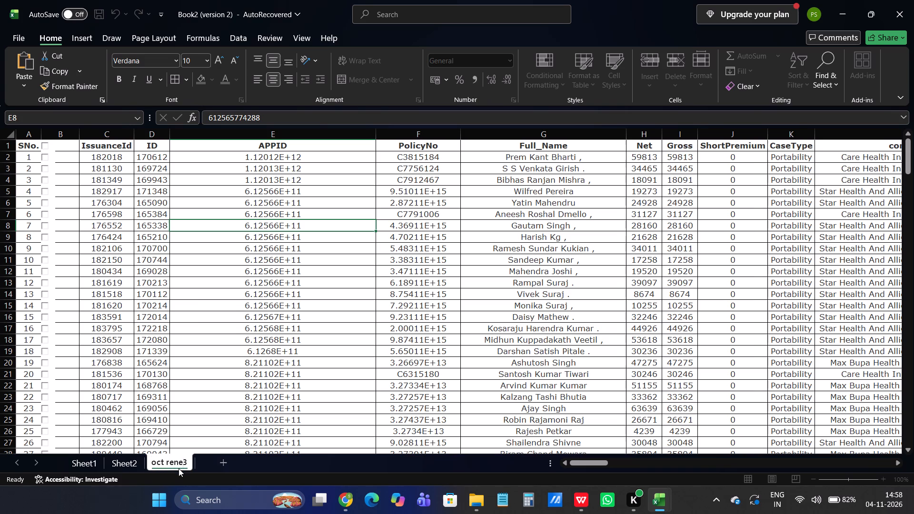
{"action": "type", "text": "wza"}
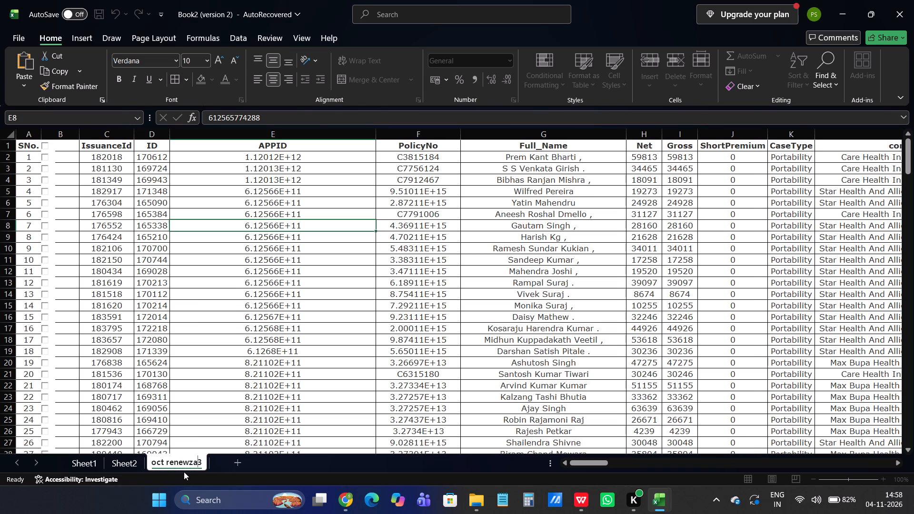
{"action": "key", "text": "BackSpace"}
{"action": "key", "text": "BackSpace"}
{"action": "type", "text": "al 2026"}
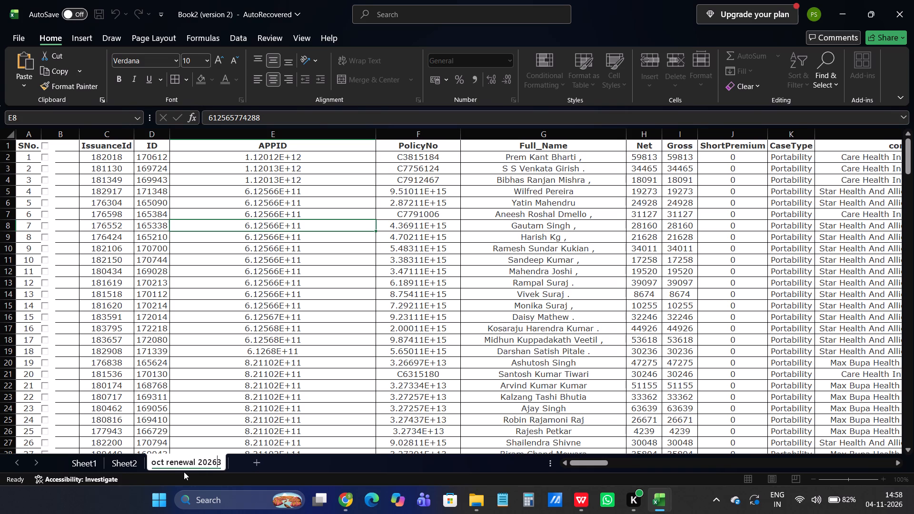
{"action": "key", "text": "Right"}
{"action": "key", "text": "BackSpace"}
{"action": "left_click", "coordinate": [193, 371]}
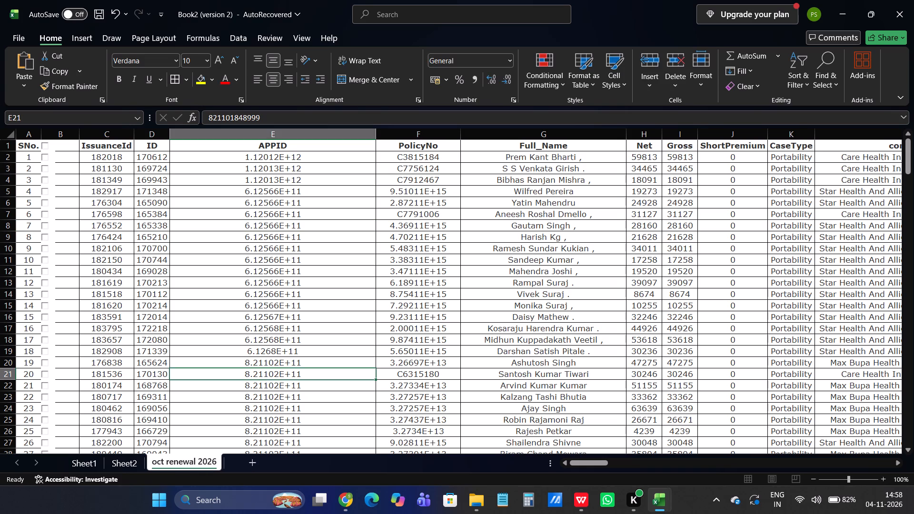
Look across the payout table's columns, from Full_Name to the TL payout and case calculation fields, to check the case status data.
{"action": "left_click", "coordinate": [445, 282]}
{"action": "scroll", "coordinate": [445, 282], "scroll_direction": "up", "scroll_amount": 2}
{"action": "key", "text": "Right"}
{"action": "key", "text": "Right"}
{"action": "key", "text": "Right"}
{"action": "key", "text": "Right"}
{"action": "key", "text": "Right"}
{"action": "key", "text": "Right"}
{"action": "key", "text": "Right"}
{"action": "key", "text": "Right"}
{"action": "key", "text": "Right"}
{"action": "key", "text": "Right"}
{"action": "key", "text": "Right"}
{"action": "key", "text": "Right"}
{"action": "key", "text": "Right"}
{"action": "key", "text": "Right"}
{"action": "key", "text": "Right"}
{"action": "key", "text": "Right"}
{"action": "key", "text": "Right"}
{"action": "key", "text": "Right"}
{"action": "key", "text": "Right"}
{"action": "key", "text": "Right"}
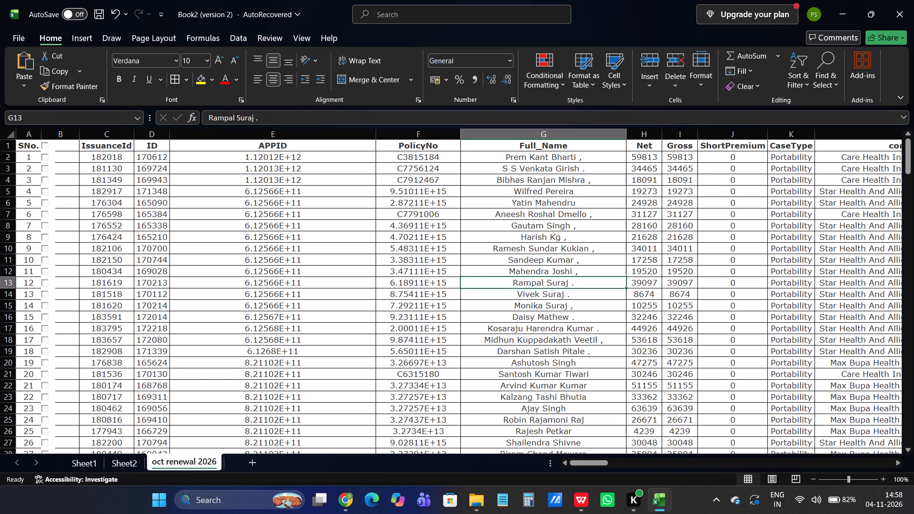
{"action": "key", "text": "Right"}
{"action": "key", "text": "Right"}
{"action": "key", "text": "Right"}
{"action": "key", "text": "Right"}
{"action": "key", "text": "Right"}
{"action": "key", "text": "Right"}
{"action": "key", "text": "Right"}
{"action": "key", "text": "Right"}
{"action": "key", "text": "Right"}
{"action": "key", "text": "Right"}
{"action": "key", "text": "Right"}
{"action": "key", "text": "Right"}
{"action": "key", "text": "Right"}
{"action": "key", "text": "Right"}
{"action": "key", "text": "Right"}
{"action": "key", "text": "Right"}
{"action": "key", "text": "Right"}
{"action": "key", "text": "Right"}
{"action": "key", "text": "Right"}
{"action": "key", "text": "Right"}
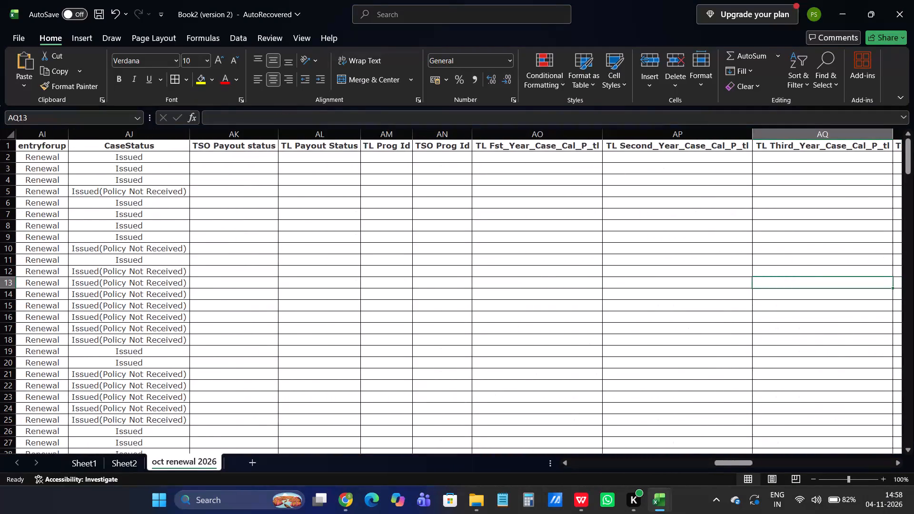
{"action": "key", "text": "Left"}
{"action": "key", "text": "Left"}
{"action": "key", "text": "Left"}
{"action": "key", "text": "Left"}
{"action": "key", "text": "Left"}
{"action": "key", "text": "Left"}
{"action": "key", "text": "Left"}
{"action": "key", "text": "Left"}
{"action": "key", "text": "Left"}
{"action": "key", "text": "Left"}
{"action": "key", "text": "Left"}
{"action": "key", "text": "Left"}
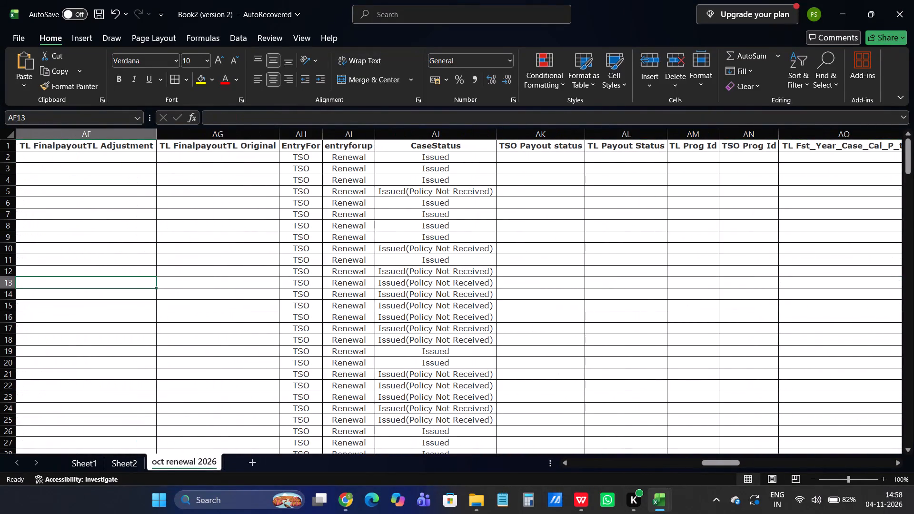
Add filters to the table's header row and filter the CaseStatus column to Issued only, excluding Issued(Policy Not Received).
{"action": "key", "text": "Right"}
{"action": "key", "text": "Right"}
{"action": "key", "text": "Right"}
{"action": "key", "text": "Right"}
{"action": "key", "text": "Up"}
{"action": "key", "text": "Down"}
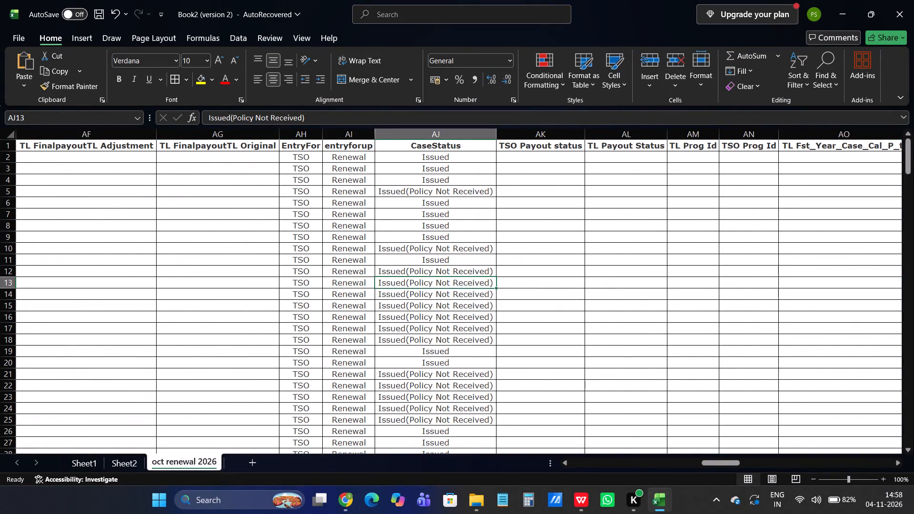
{"action": "key", "text": "Up"}
{"action": "key", "text": "Up"}
{"action": "key", "text": "Up"}
{"action": "key", "text": "Up"}
{"action": "key", "text": "Up"}
{"action": "key", "text": "Up"}
{"action": "key", "text": "Up"}
{"action": "key", "text": "Up"}
{"action": "key", "text": "Up"}
{"action": "key", "text": "Up"}
{"action": "key", "text": "Up"}
{"action": "key", "text": "Up"}
{"action": "key", "text": "Up"}
{"action": "key", "text": "Up"}
{"action": "key", "text": "Up"}
{"action": "key", "text": "Up"}
{"action": "key", "text": "Up"}
{"action": "key", "text": "Up"}
{"action": "key", "text": "Up"}
{"action": "key", "text": "Up"}
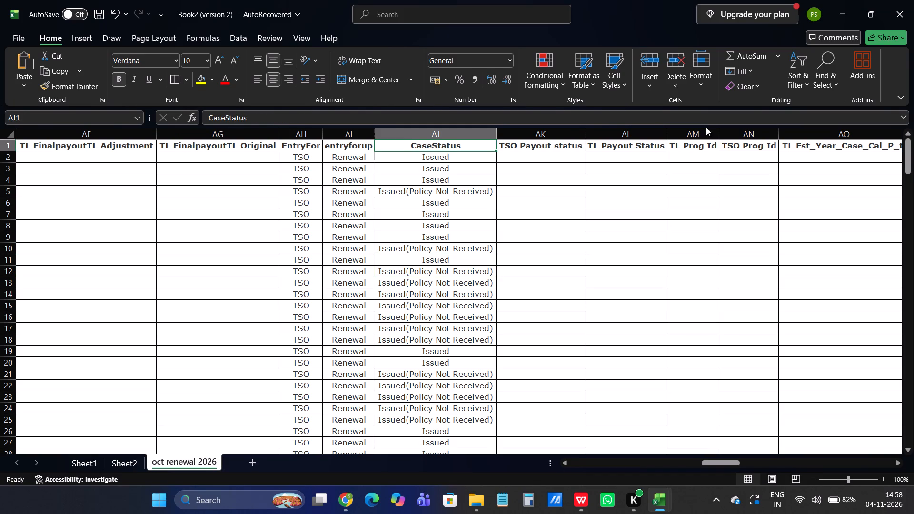
{"action": "left_click", "coordinate": [829, 84]}
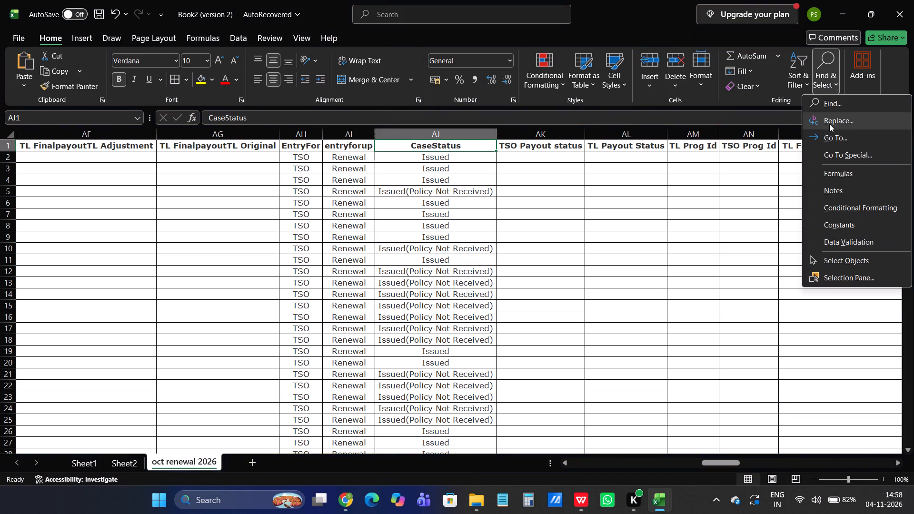
{"action": "left_click", "coordinate": [807, 79]}
{"action": "left_click", "coordinate": [804, 153]}
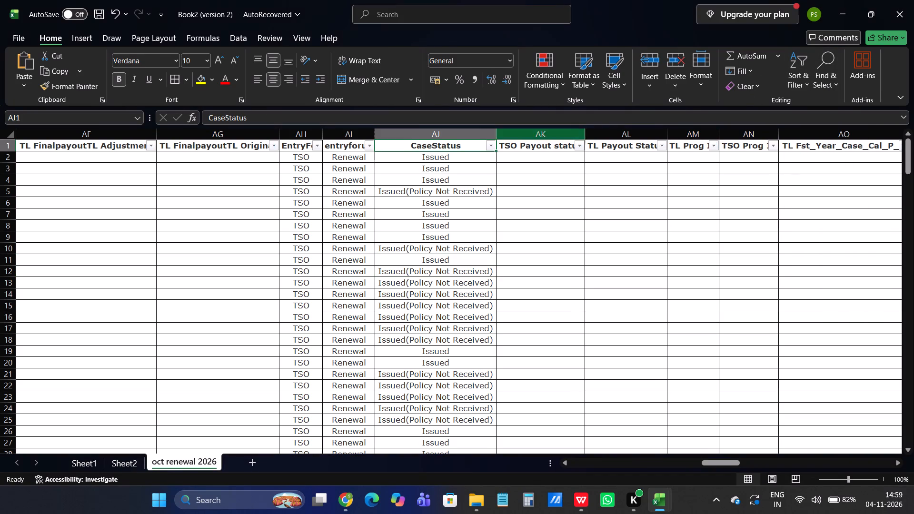
{"action": "left_click", "coordinate": [488, 144]}
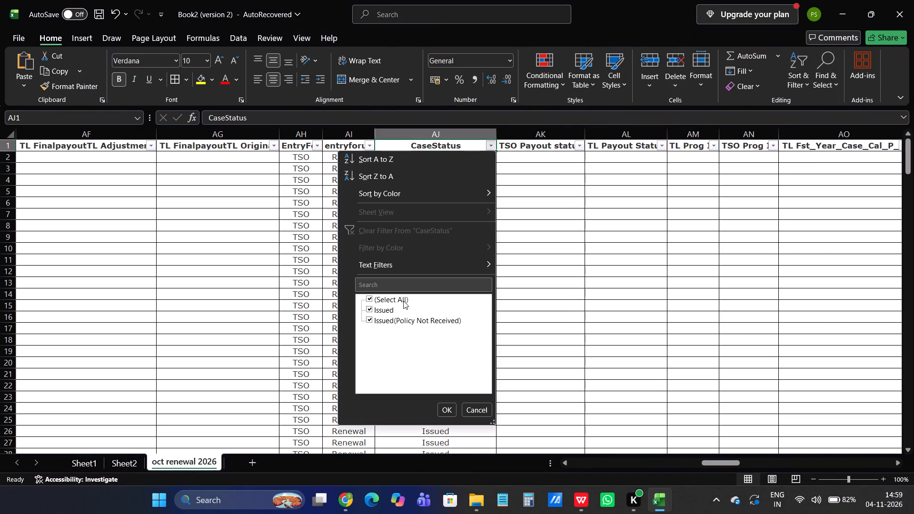
{"action": "left_click", "coordinate": [391, 316]}
{"action": "left_click", "coordinate": [443, 409]}
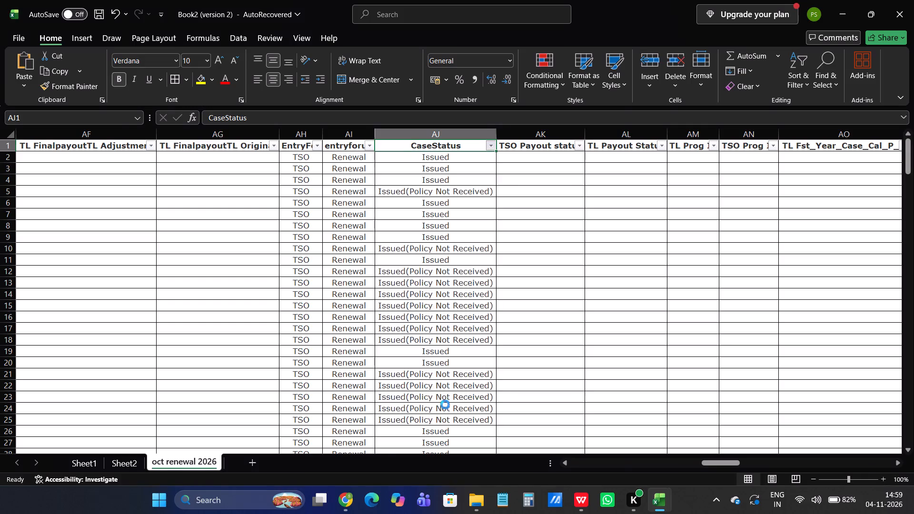
Look across the payout table's columns around CaseStatus and check the rows filtered to Issued.
{"action": "key", "text": "Left"}
{"action": "key", "text": "Left"}
{"action": "key", "text": "Left"}
{"action": "key", "text": "Left"}
{"action": "key", "text": "Left"}
{"action": "key", "text": "Left"}
{"action": "key", "text": "Left"}
{"action": "key", "text": "Left"}
{"action": "key", "text": "Left"}
{"action": "key", "text": "Left"}
{"action": "key", "text": "Left"}
{"action": "key", "text": "Left"}
{"action": "key", "text": "Left"}
{"action": "key", "text": "Left"}
{"action": "key", "text": "Left"}
{"action": "key", "text": "Left"}
{"action": "key", "text": "Left"}
{"action": "key", "text": "Left"}
{"action": "key", "text": "Left"}
{"action": "key", "text": "Left"}
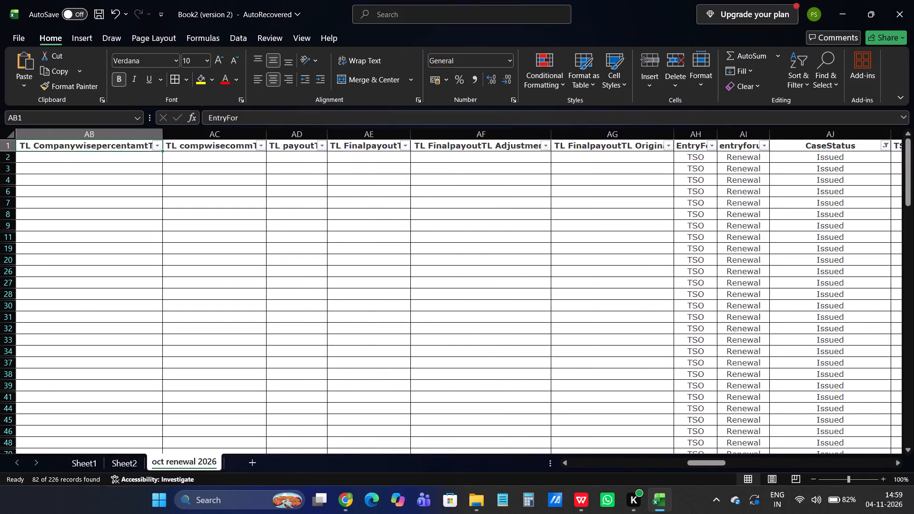
{"action": "key", "text": "Right"}
{"action": "key", "text": "Right"}
{"action": "key", "text": "Right"}
{"action": "key", "text": "Right"}
{"action": "key", "text": "Right"}
{"action": "key", "text": "Right"}
{"action": "key", "text": "Right"}
{"action": "key", "text": "Right"}
{"action": "key", "text": "Right"}
{"action": "key", "text": "Right"}
{"action": "key", "text": "Right"}
{"action": "key", "text": "Right"}
{"action": "key", "text": "Right"}
{"action": "key", "text": "Right"}
{"action": "key", "text": "Right"}
{"action": "key", "text": "Right"}
{"action": "key", "text": "Right"}
{"action": "key", "text": "Right"}
{"action": "key", "text": "Right"}
{"action": "key", "text": "Right"}
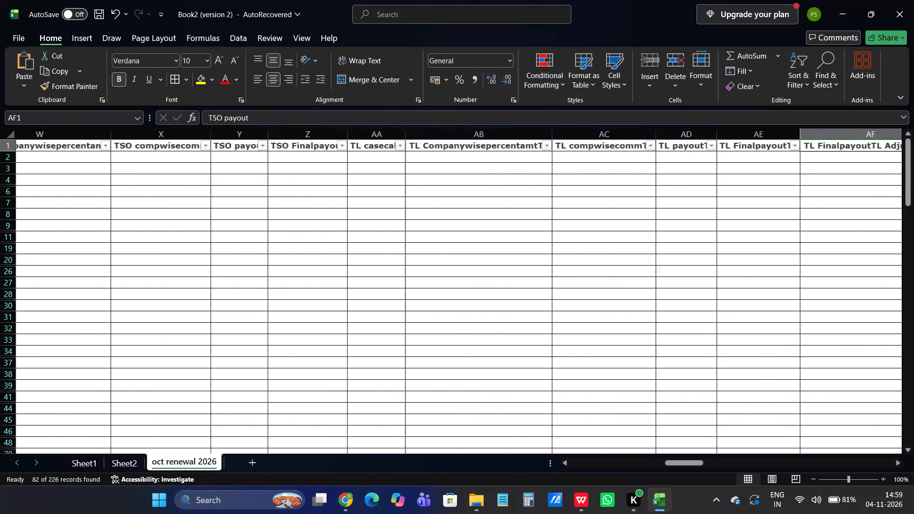
{"action": "key", "text": "Left"}
{"action": "key", "text": "Left"}
{"action": "key", "text": "Left"}
{"action": "key", "text": "Left"}
{"action": "key", "text": "Left"}
{"action": "key", "text": "Left"}
{"action": "key", "text": "Left"}
{"action": "key", "text": "Left"}
{"action": "key", "text": "Left"}
{"action": "key", "text": "Left"}
{"action": "key", "text": "Left"}
{"action": "key", "text": "Left"}
{"action": "key", "text": "Left"}
{"action": "key", "text": "Left"}
{"action": "key", "text": "Left"}
{"action": "key", "text": "Left"}
{"action": "key", "text": "Left"}
{"action": "key", "text": "Left"}
{"action": "key", "text": "Left"}
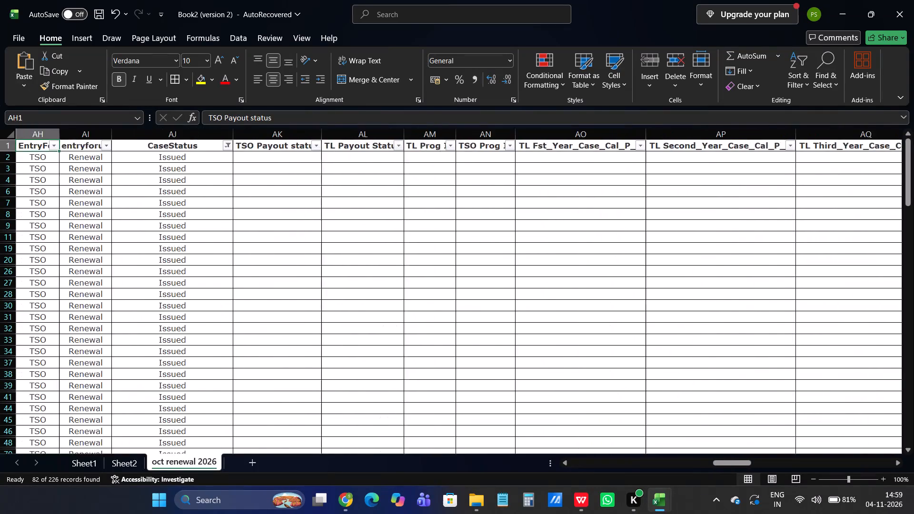
{"action": "key", "text": "Left"}
{"action": "left_click", "coordinate": [432, 138]}
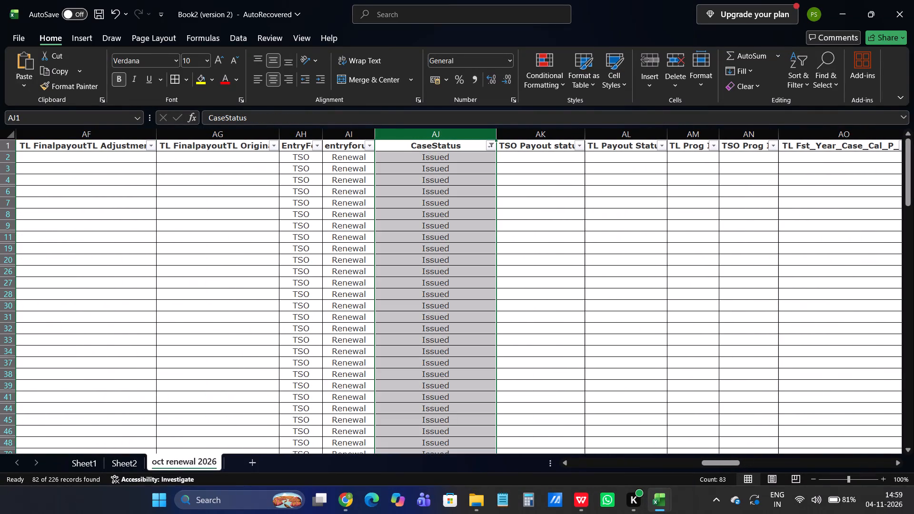
{"action": "left_click", "coordinate": [436, 157]}
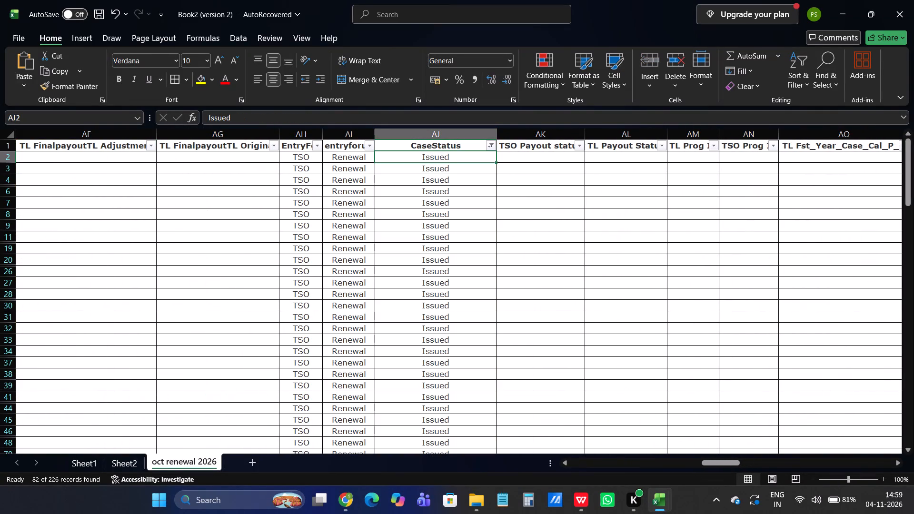
Change the CaseStatus filter to show only Issued(Policy Not Received) cases.
{"action": "left_click", "coordinate": [492, 146]}
{"action": "left_click", "coordinate": [393, 310]}
{"action": "left_click", "coordinate": [397, 319]}
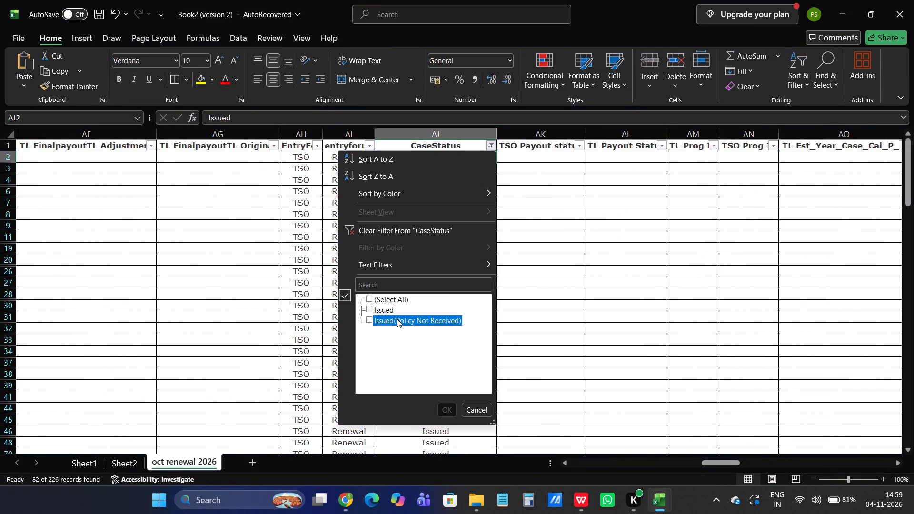
{"action": "left_click", "coordinate": [445, 416]}
{"action": "left_click", "coordinate": [469, 137]}
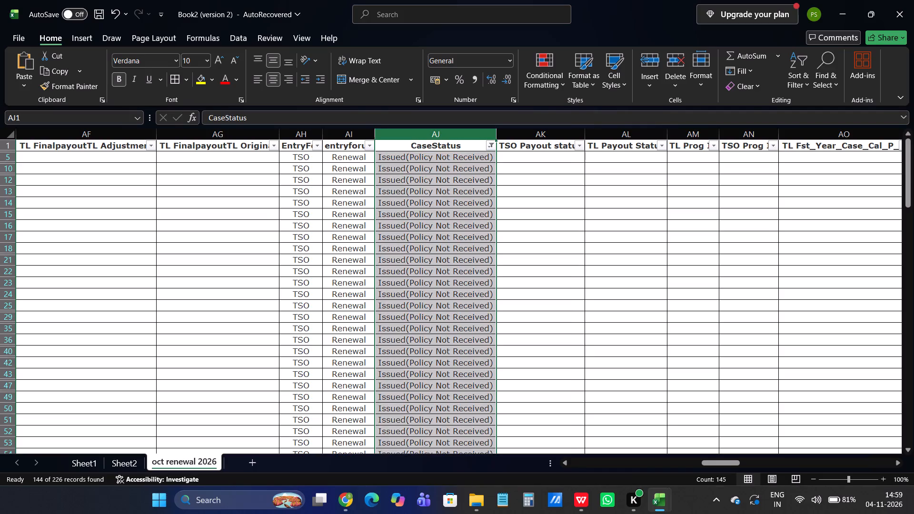
Look back across the filtered payout table's columns from CaseStatus to SNo.
{"action": "left_click", "coordinate": [440, 181]}
{"action": "key", "text": "Left"}
{"action": "key", "text": "Left"}
{"action": "key", "text": "Left"}
{"action": "key", "text": "Left"}
{"action": "key", "text": "Left"}
{"action": "key", "text": "Left"}
{"action": "key", "text": "Left"}
{"action": "key", "text": "Left"}
{"action": "key", "text": "Left"}
{"action": "key", "text": "Left"}
{"action": "key", "text": "Left"}
{"action": "key", "text": "Left"}
{"action": "key", "text": "Left"}
{"action": "key", "text": "Left"}
{"action": "key", "text": "Left"}
{"action": "key", "text": "Left"}
{"action": "key", "text": "Left"}
{"action": "key", "text": "Left"}
{"action": "key", "text": "Left"}
{"action": "key", "text": "Left"}
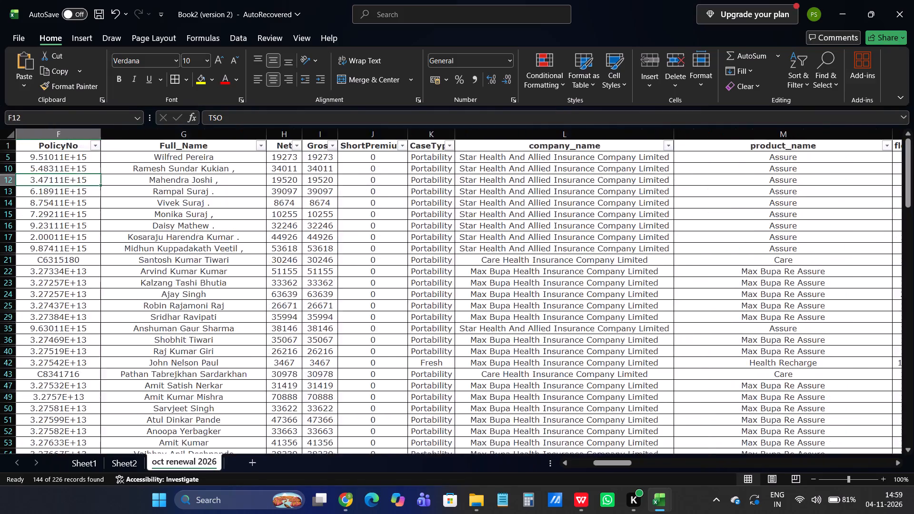
Switch to the renewal sep only all data workbook and examine the sep 2026 renewal sheet's APPID and 2025 renewal check columns.
{"action": "key", "text": "alt+Tab"}
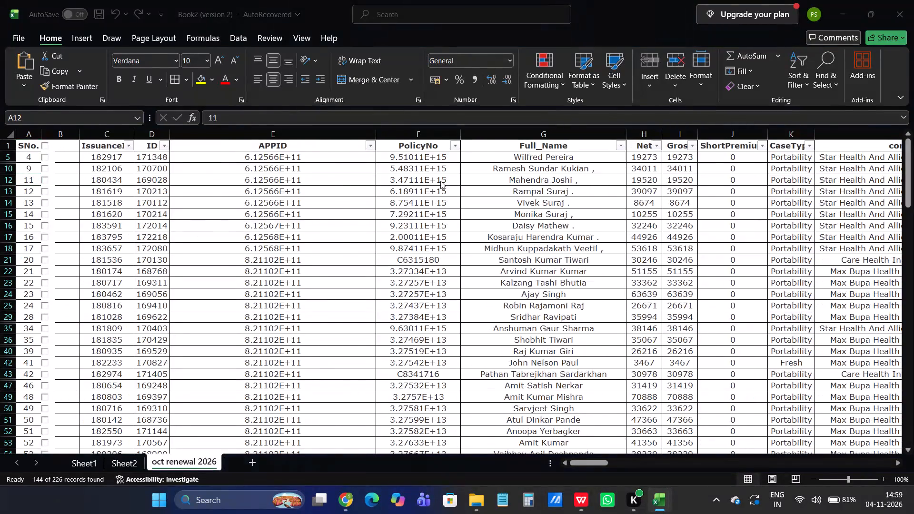
{"action": "key", "text": "alt+Tab"}
{"action": "key", "text": "alt+Tab"}
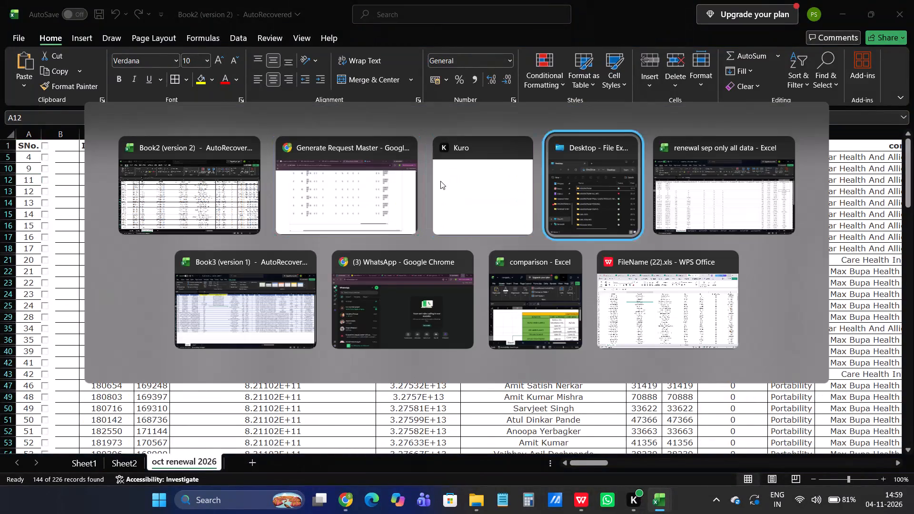
{"action": "key", "text": "alt+Tab"}
{"action": "left_click", "coordinate": [108, 455]}
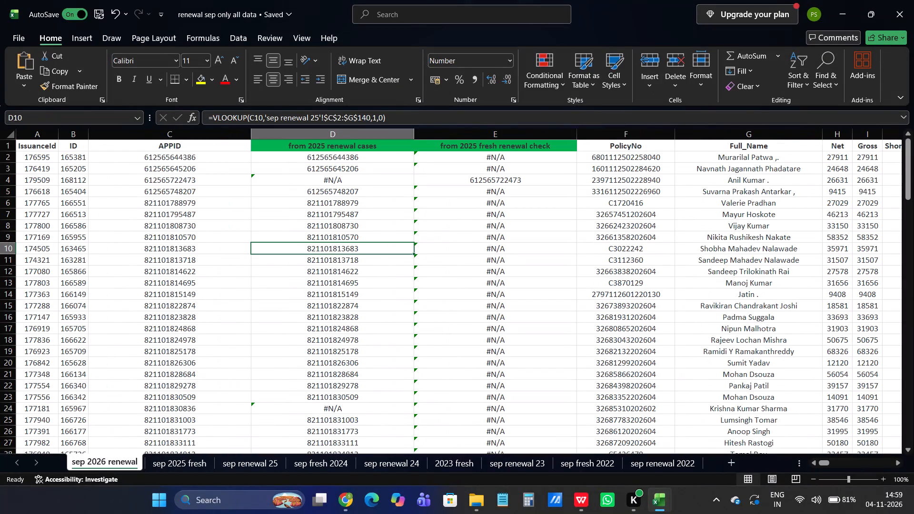
{"action": "left_click", "coordinate": [269, 134]}
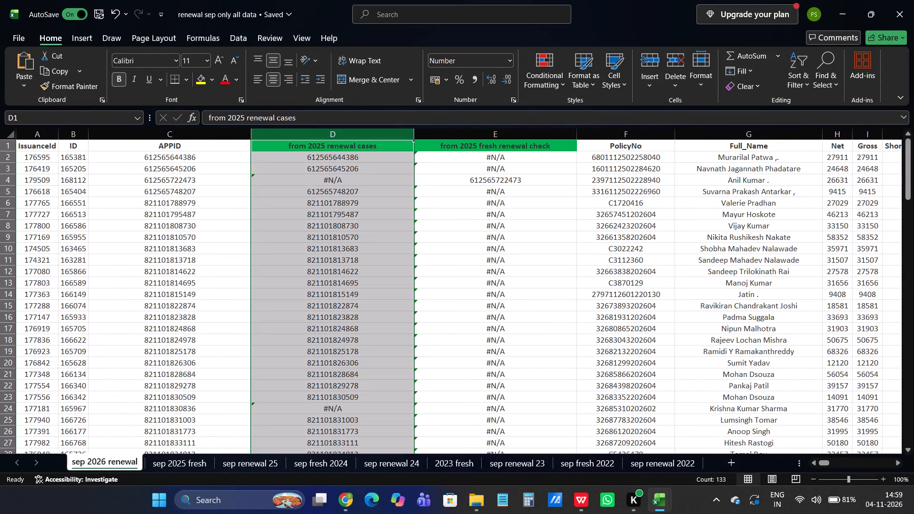
{"action": "left_click", "coordinate": [160, 125]}
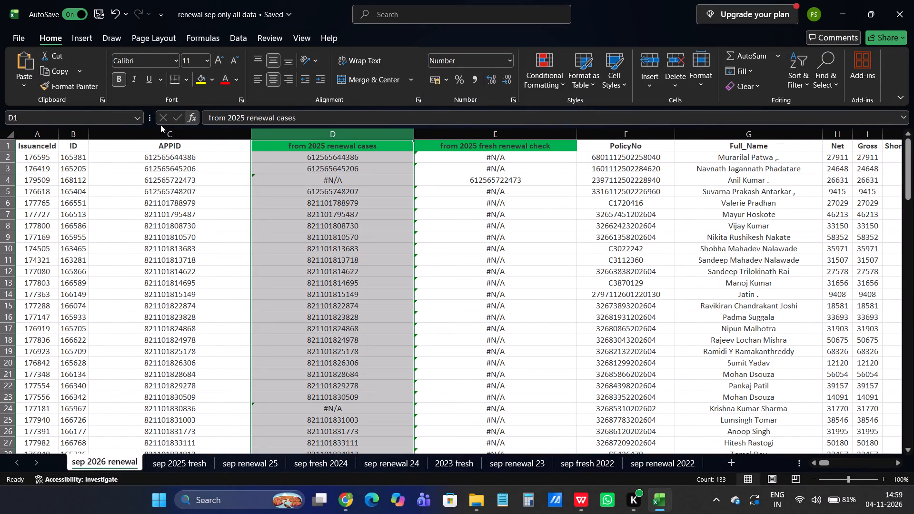
{"action": "left_click", "coordinate": [161, 131]}
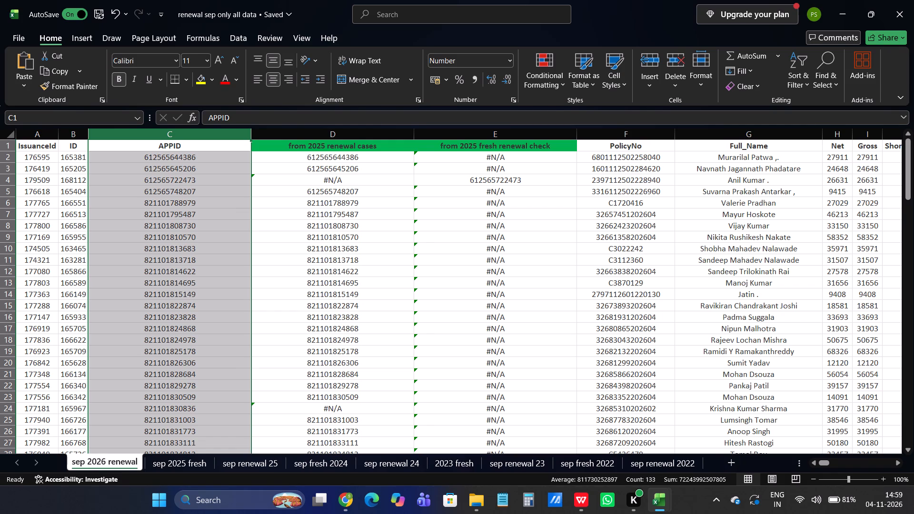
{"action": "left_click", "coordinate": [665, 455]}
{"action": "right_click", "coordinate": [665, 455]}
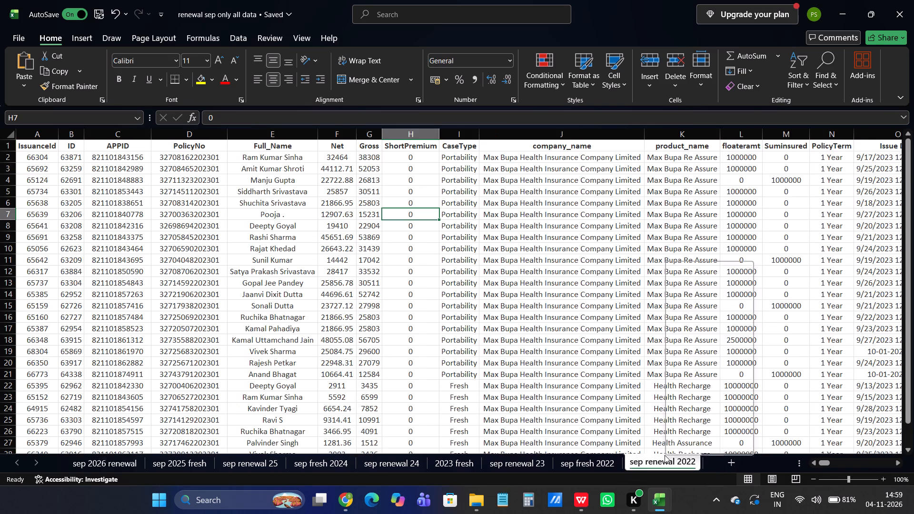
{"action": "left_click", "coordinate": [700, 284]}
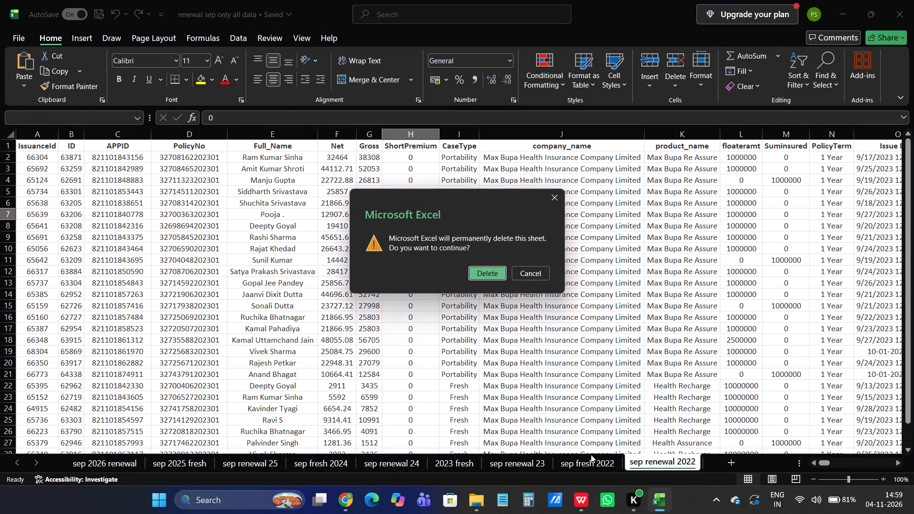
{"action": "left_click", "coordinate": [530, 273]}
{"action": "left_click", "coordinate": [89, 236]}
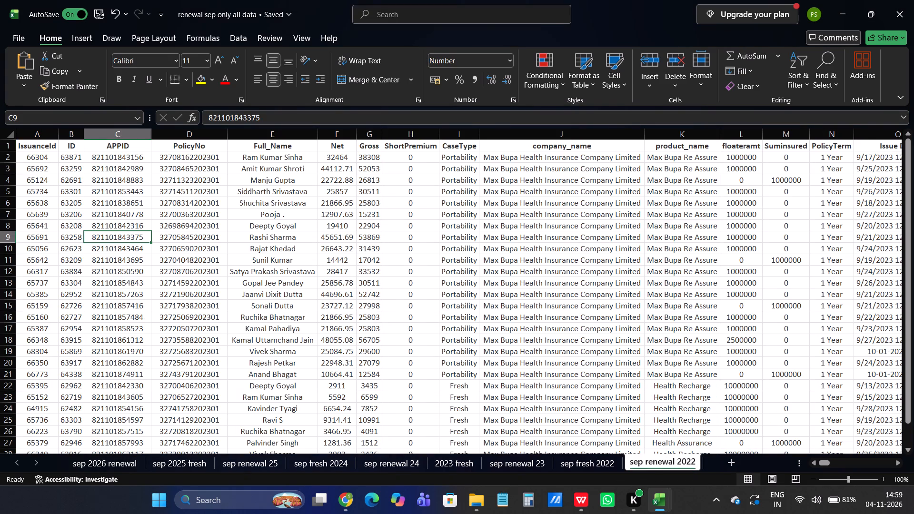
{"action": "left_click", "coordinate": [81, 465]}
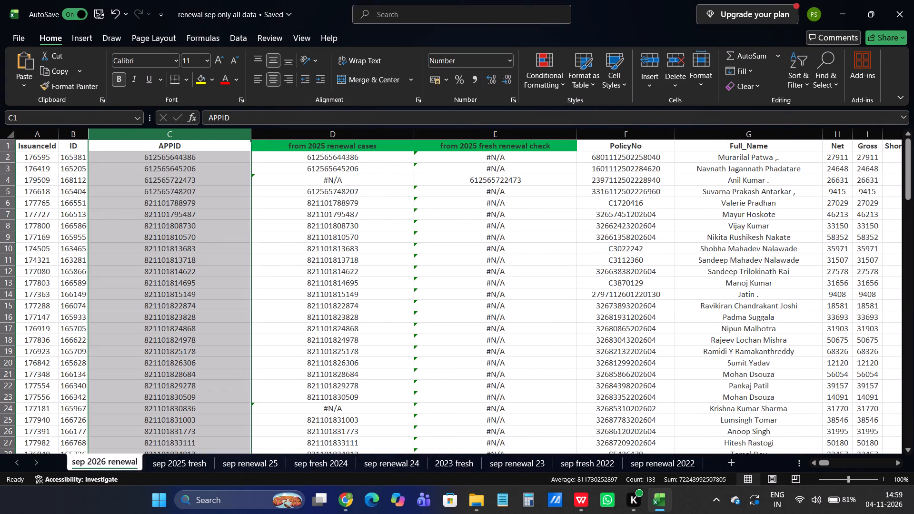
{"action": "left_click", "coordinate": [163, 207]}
Return to the Book2 workbook and create a new blank workbook.
{"action": "key", "text": "alt+Tab"}
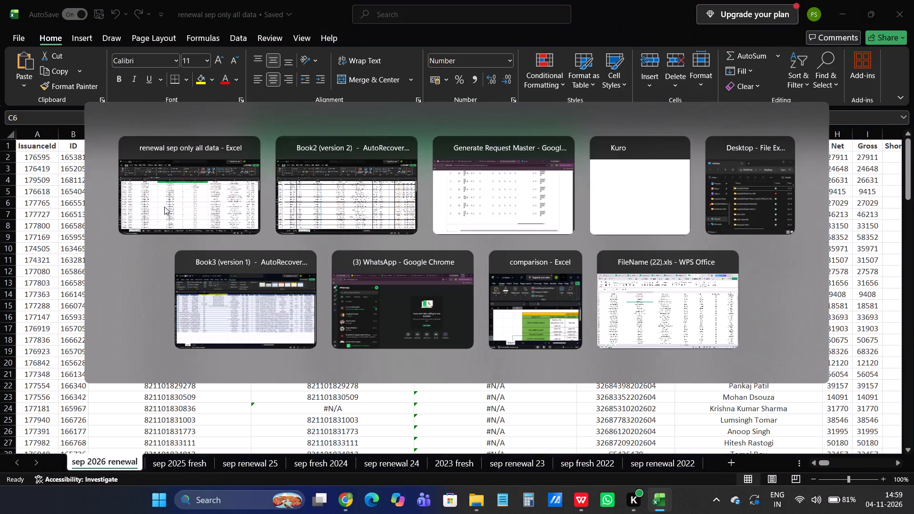
{"action": "left_click", "coordinate": [128, 460]}
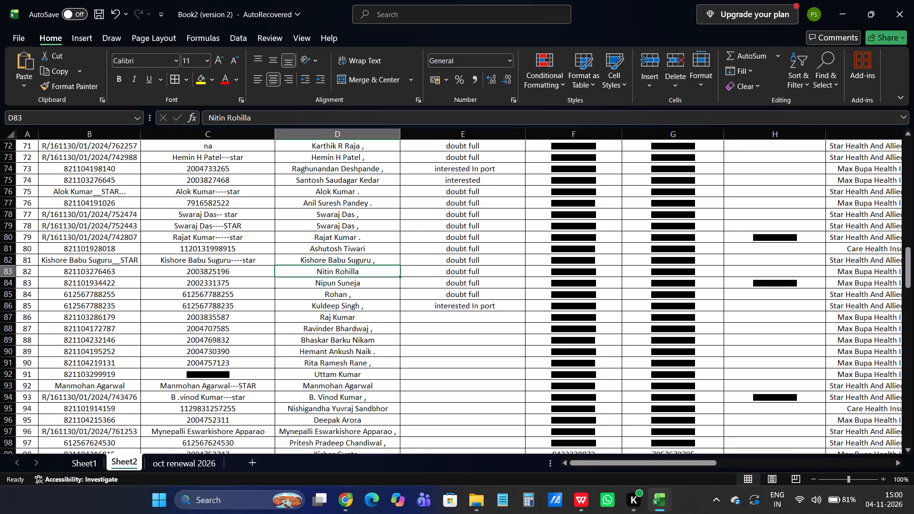
{"action": "key", "text": "ctrl+n"}
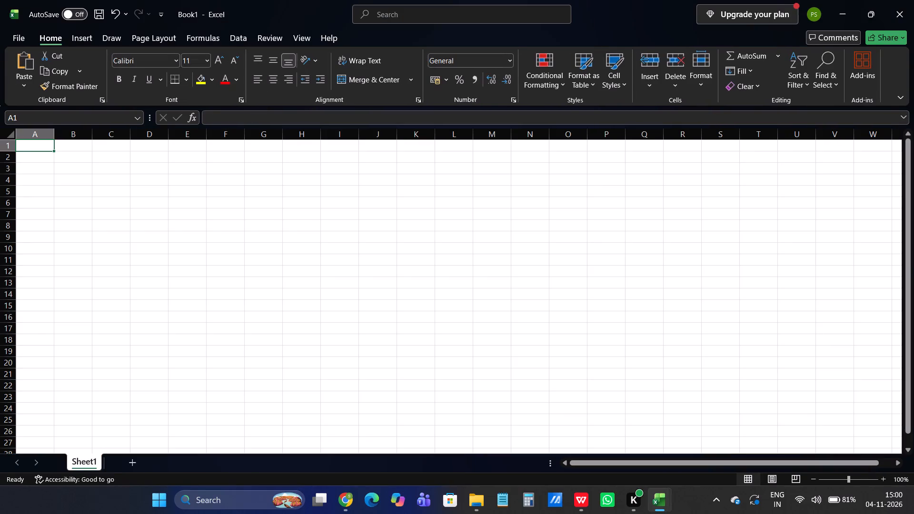
Copy the filtered payout table from the oct renewal 2026 sheet and paste it at cell A1 of the new workbook.
{"action": "key", "text": "alt+Tab"}
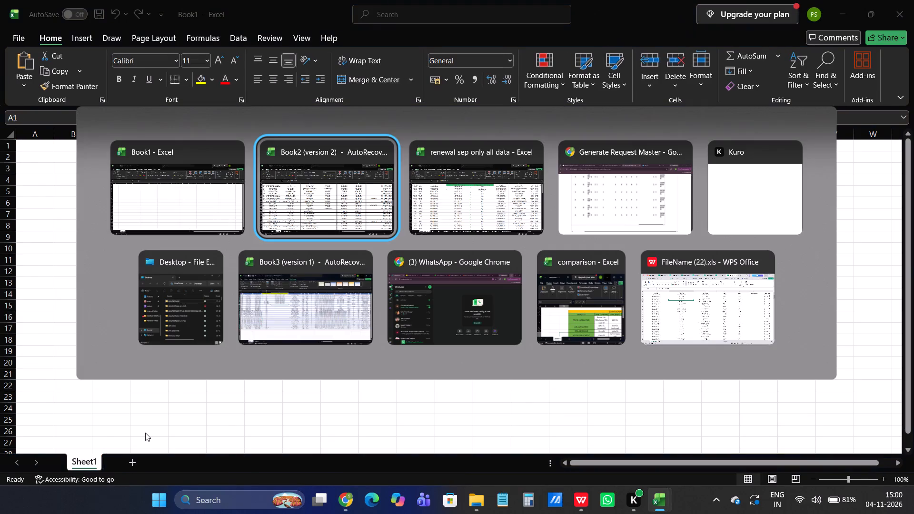
{"action": "left_click", "coordinate": [188, 460]}
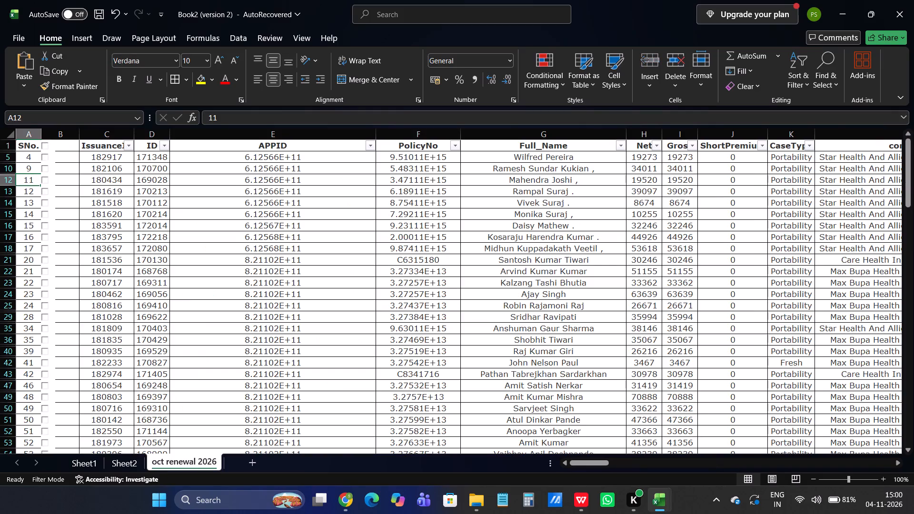
{"action": "left_click", "coordinate": [140, 284]}
{"action": "key", "text": "ctrl+a"}
{"action": "key", "text": "ctrl+c"}
{"action": "key", "text": "ctrl+c"}
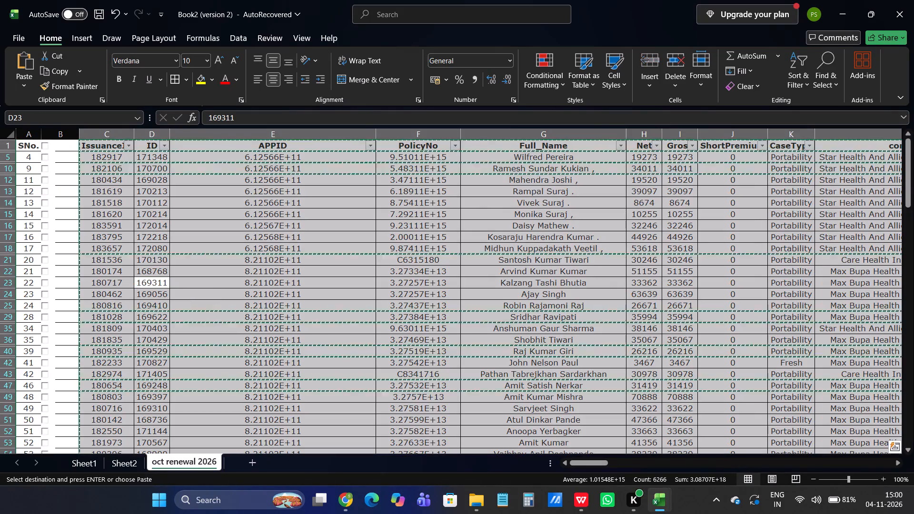
{"action": "key", "text": "alt+Tab"}
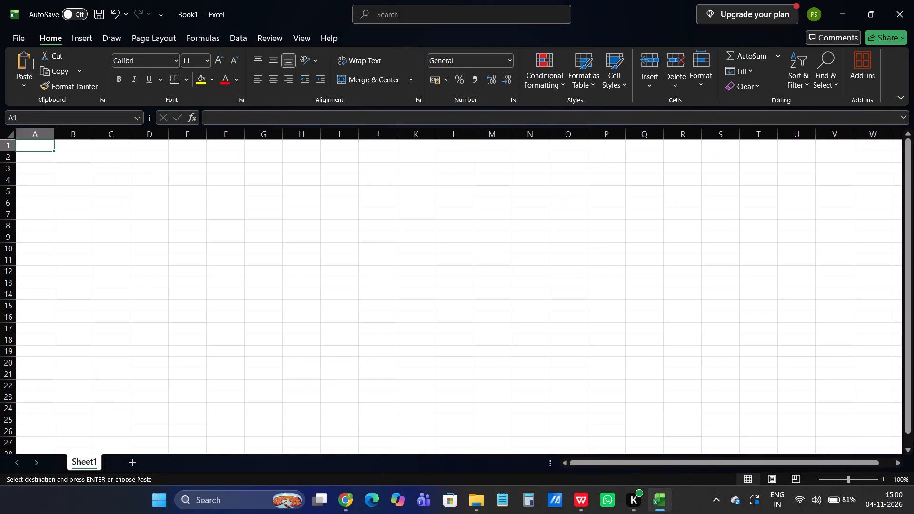
{"action": "key", "text": "ctrl+v"}
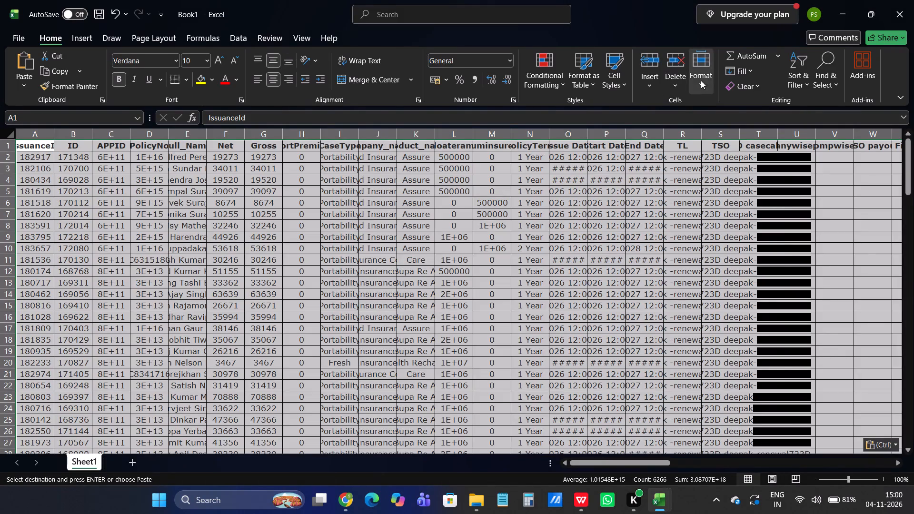
AutoFit the column widths of the pasted table.
{"action": "left_click", "coordinate": [701, 82]}
{"action": "left_click", "coordinate": [715, 176]}
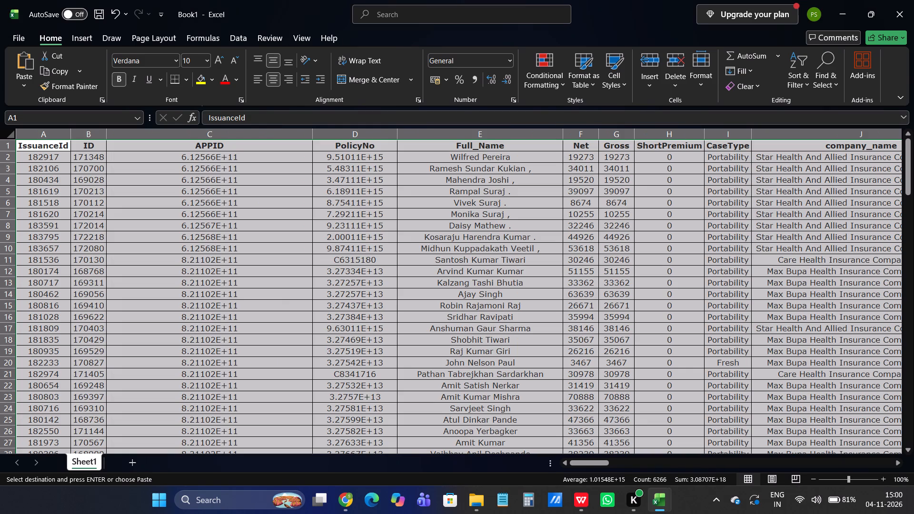
Format the APPID and PolicyNo columns as Number with no decimal places.
{"action": "left_click_drag", "start_coordinate": [167, 132], "coordinate": [355, 142]}
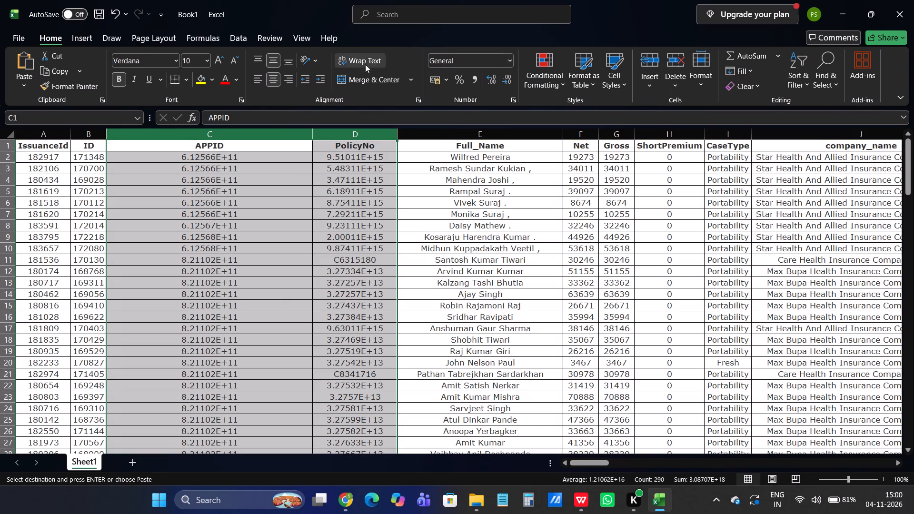
{"action": "left_click", "coordinate": [507, 62]}
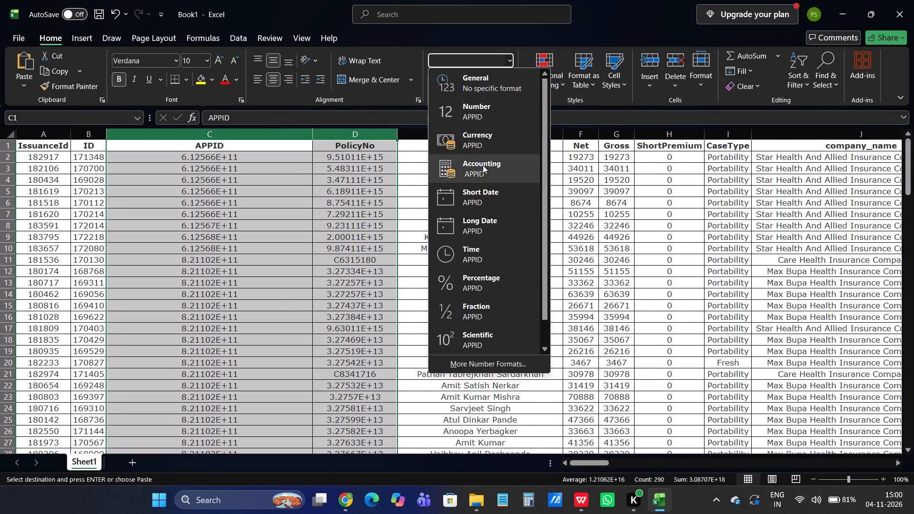
{"action": "left_click", "coordinate": [483, 165]}
{"action": "left_click", "coordinate": [513, 61]}
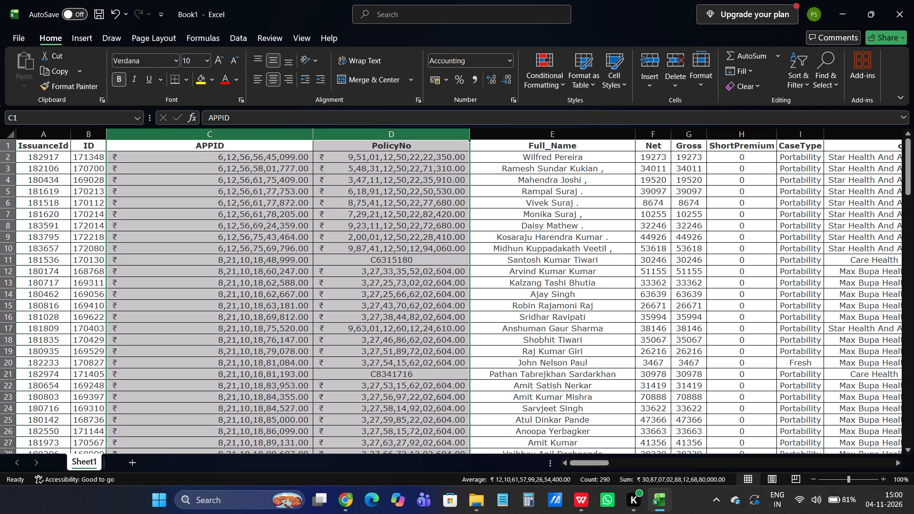
{"action": "left_click", "coordinate": [508, 63]}
{"action": "left_click", "coordinate": [478, 107]}
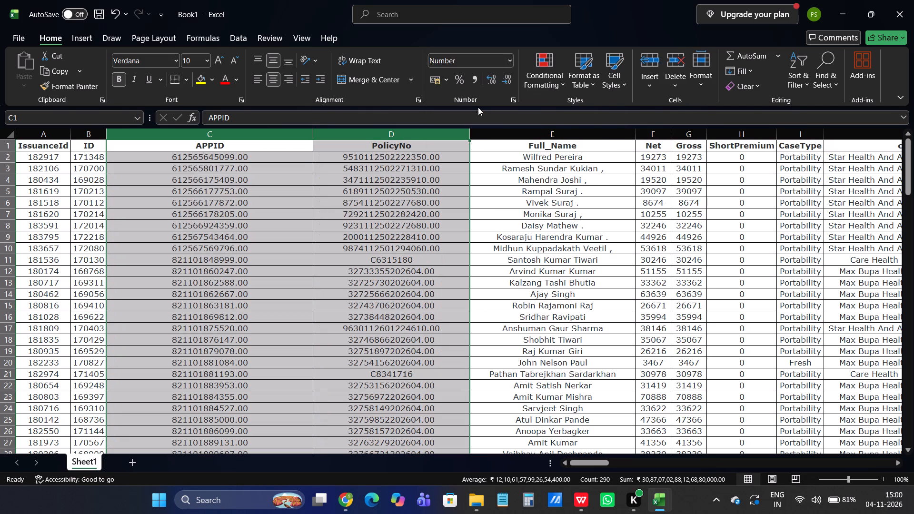
{"action": "triple_click", "coordinate": [503, 79]}
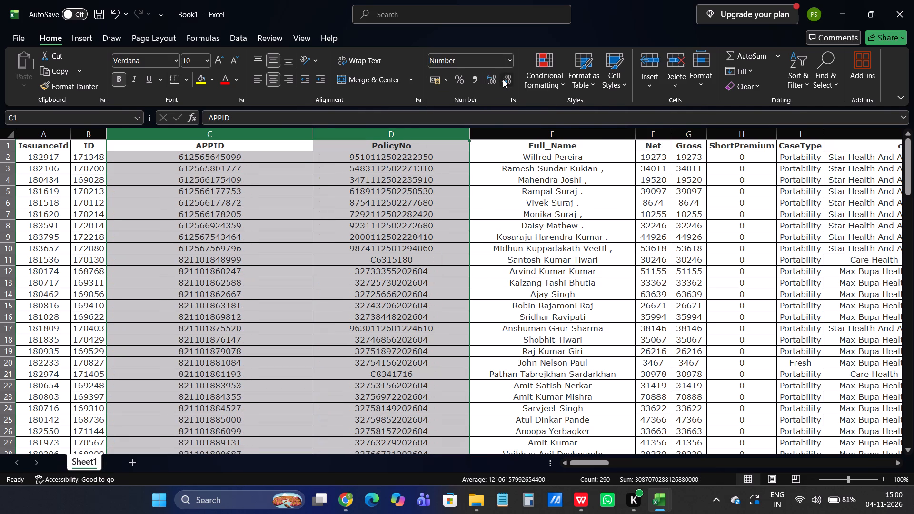
{"action": "left_click", "coordinate": [503, 79]}
{"action": "left_click", "coordinate": [246, 166]}
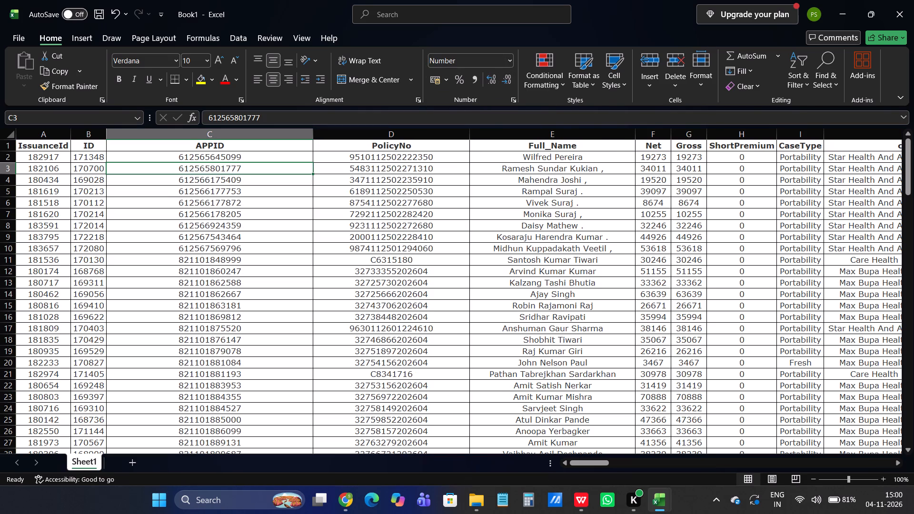
Narrow the APPID column.
{"action": "double_click", "coordinate": [312, 132]}
{"action": "left_click_drag", "start_coordinate": [312, 132], "coordinate": [268, 130]}
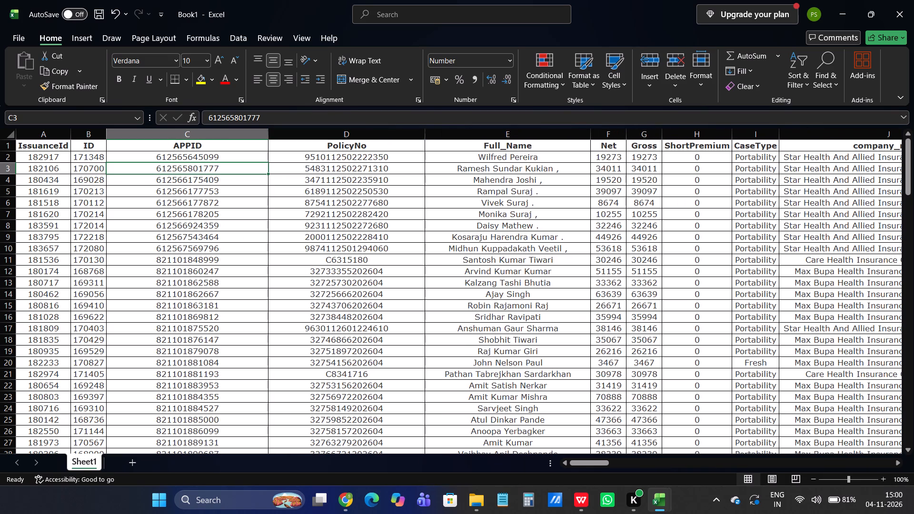
Narrow the PolicyNo and APPID columns to fit closely around their full numbers.
{"action": "left_click_drag", "start_coordinate": [425, 134], "coordinate": [356, 120]}
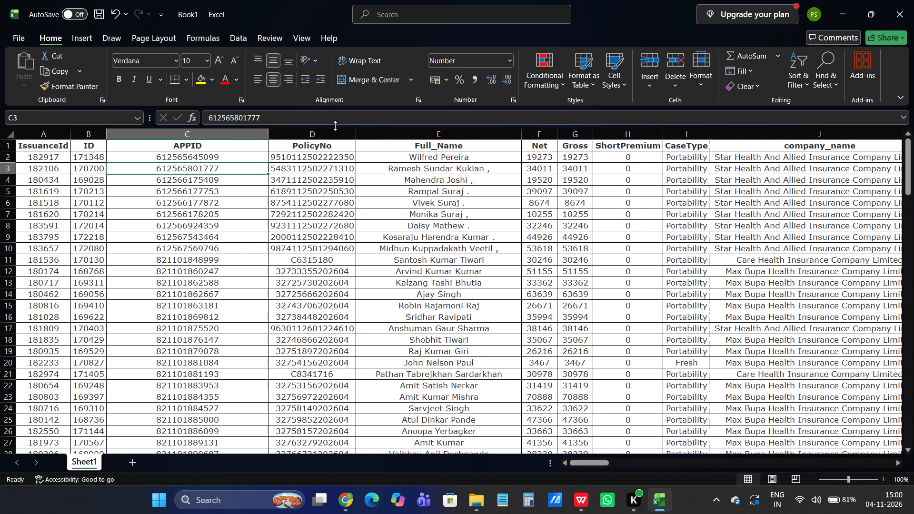
{"action": "left_click_drag", "start_coordinate": [268, 134], "coordinate": [237, 138]}
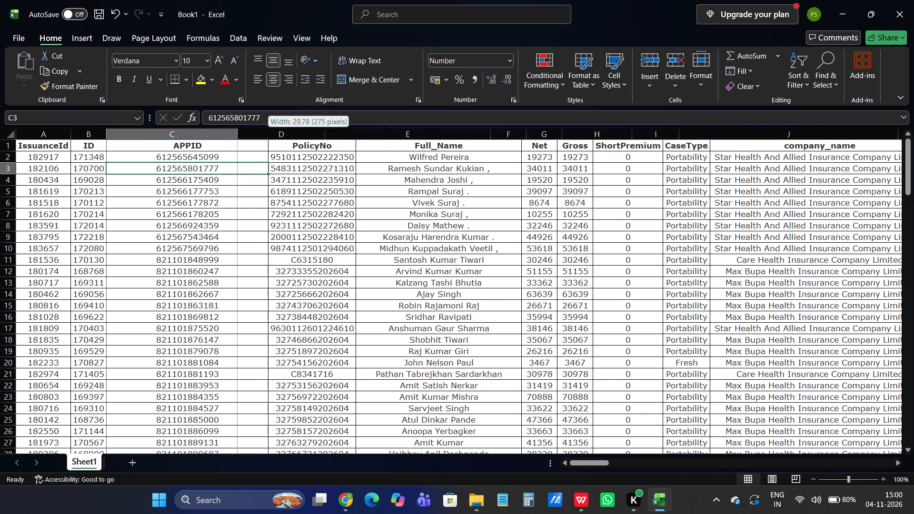
{"action": "left_click_drag", "start_coordinate": [237, 138], "coordinate": [176, 127]}
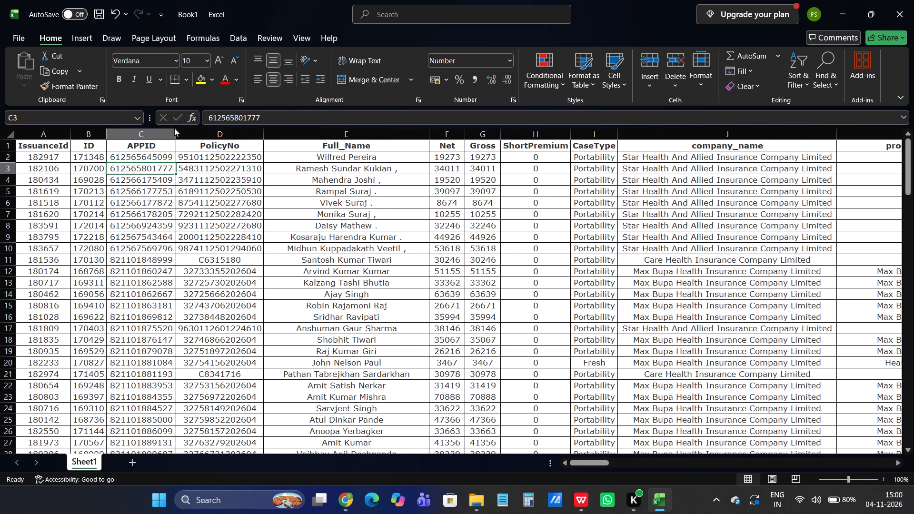
{"action": "left_click_drag", "start_coordinate": [174, 132], "coordinate": [185, 136]}
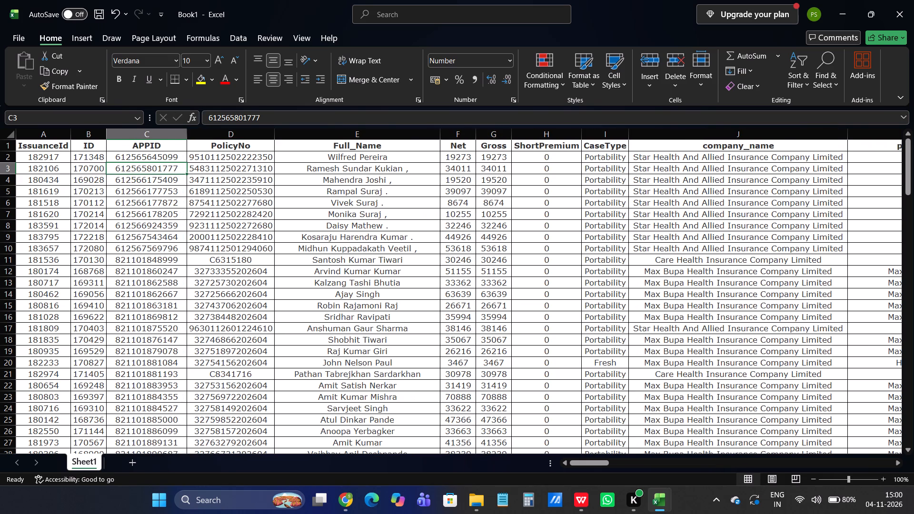
{"action": "left_click_drag", "start_coordinate": [275, 135], "coordinate": [288, 135]}
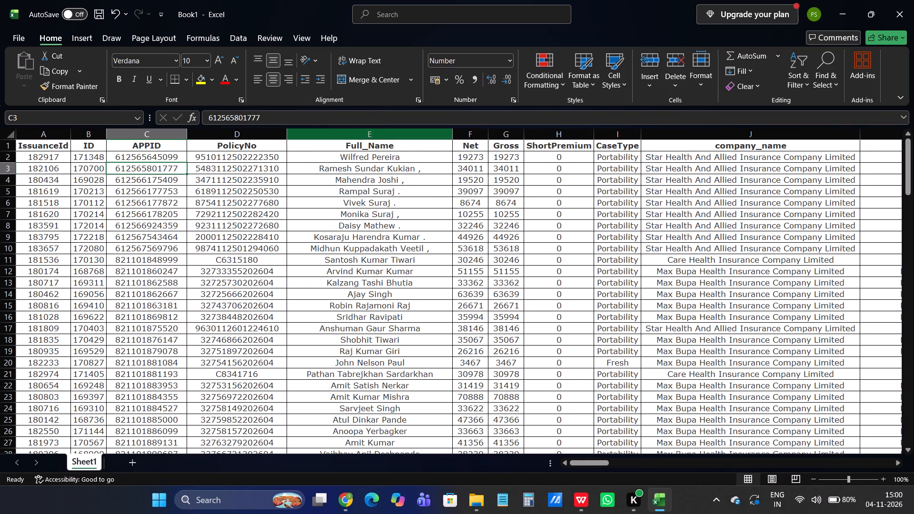
Insert two blank columns between PolicyNo and Full_Name.
{"action": "left_click", "coordinate": [273, 191]}
{"action": "right_click", "coordinate": [370, 133]}
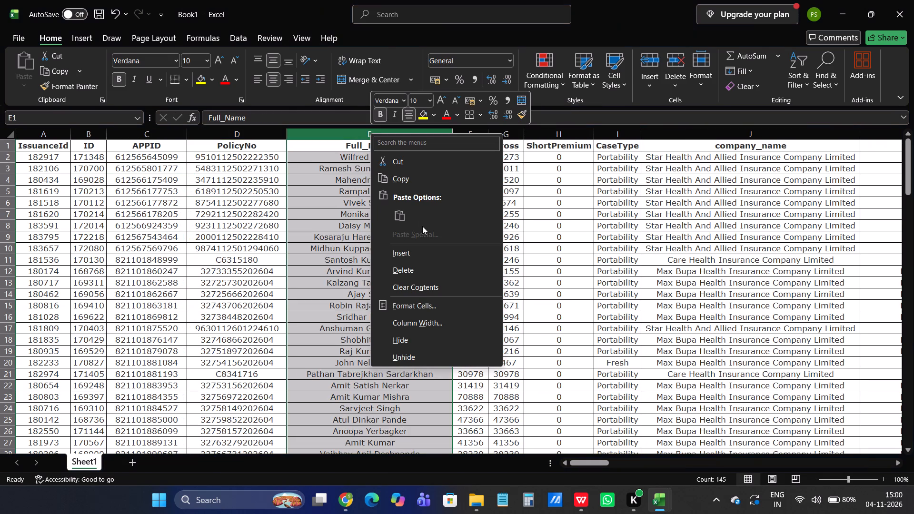
{"action": "left_click", "coordinate": [419, 252]}
{"action": "right_click", "coordinate": [354, 133]}
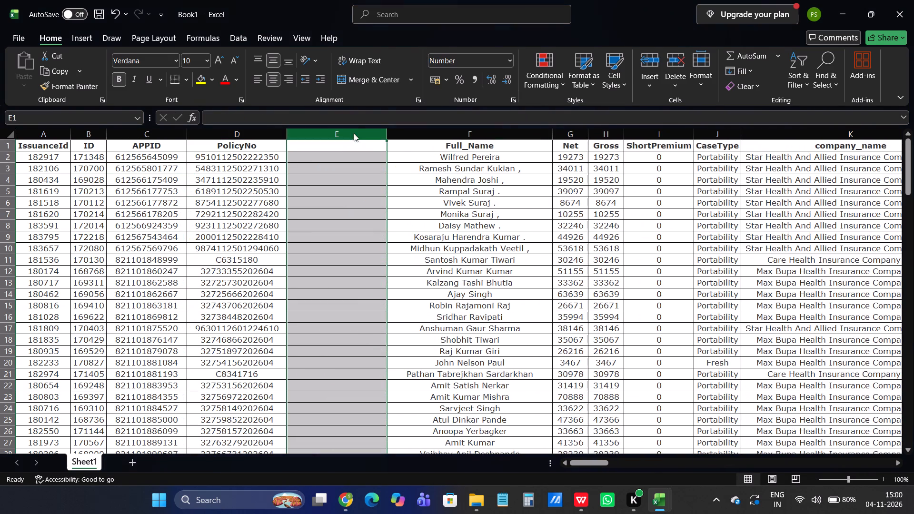
{"action": "left_click", "coordinate": [392, 251]}
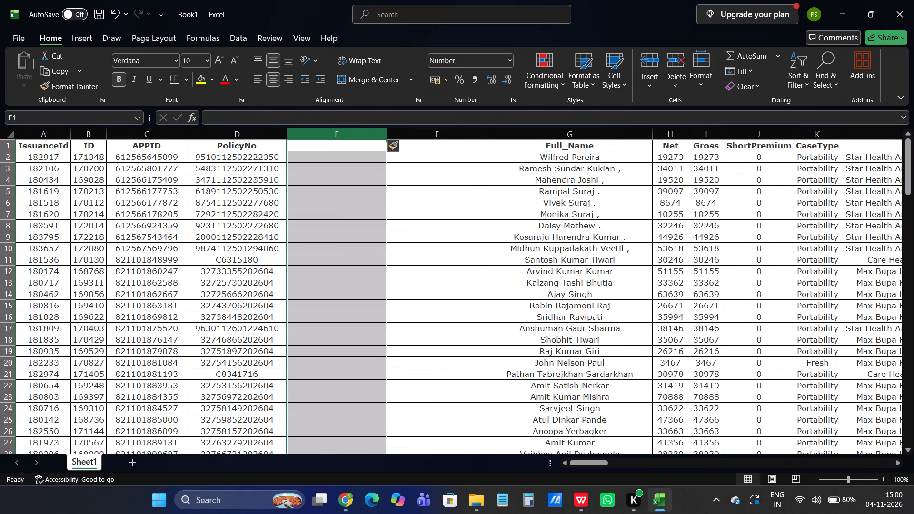
Rename Sheet1 of the new workbook as oct renewal 2026.
{"action": "double_click", "coordinate": [92, 456]}
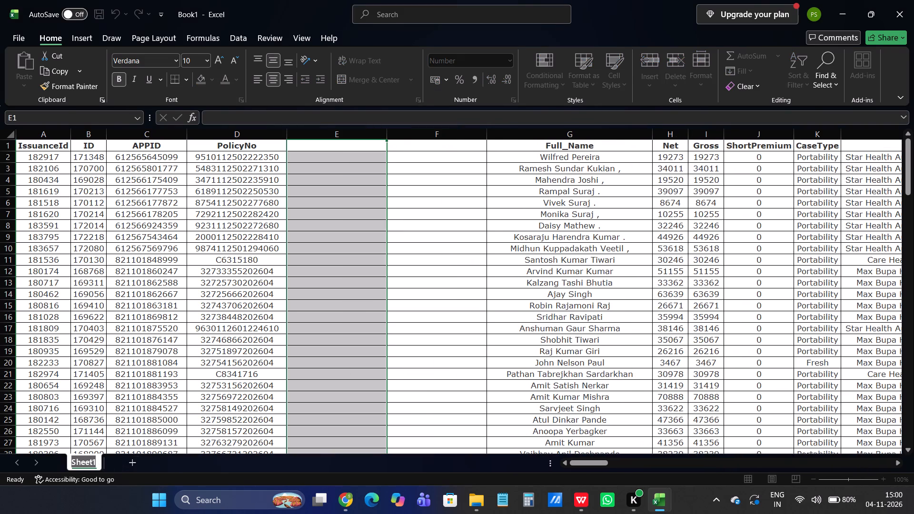
{"action": "key", "text": "f"}
{"action": "key", "text": "BackSpace"}
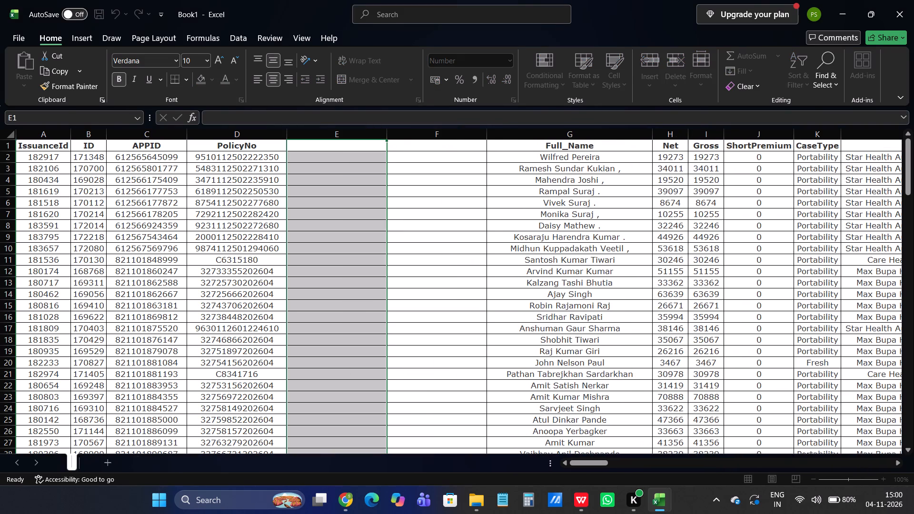
{"action": "type", "text": "renewal"}
{"action": "key", "text": "space"}
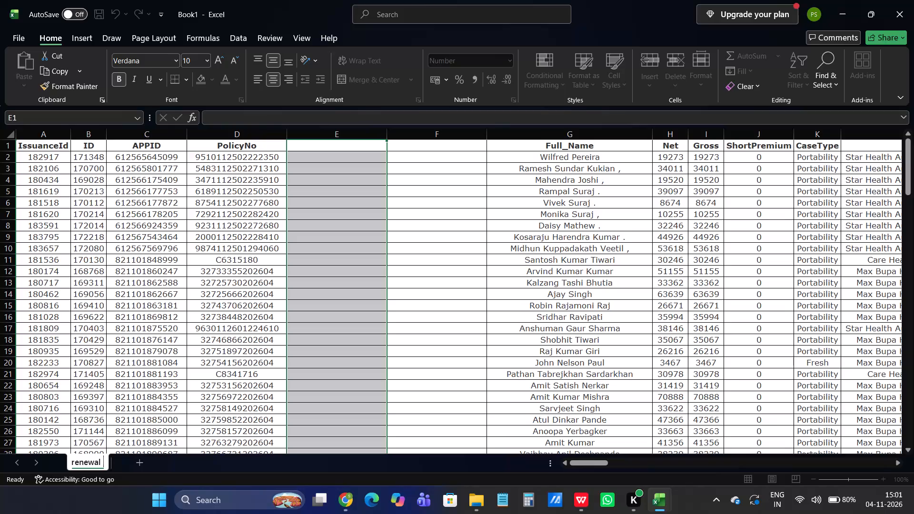
{"action": "type", "text": "2026"}
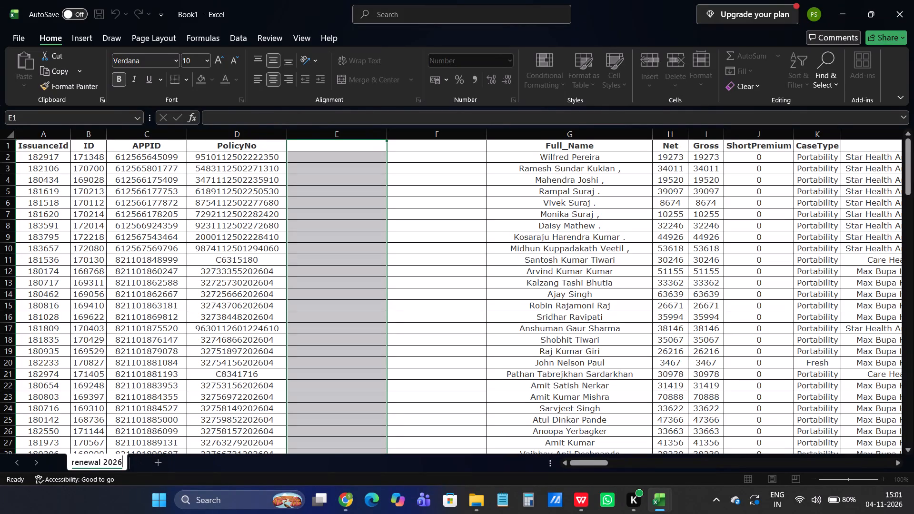
{"action": "key", "text": "Left"}
{"action": "key", "text": "Left"}
{"action": "key", "text": "Left"}
{"action": "key", "text": "Left"}
{"action": "key", "text": "Left"}
{"action": "key", "text": "Left"}
{"action": "key", "text": "Left"}
{"action": "key", "text": "Left"}
{"action": "key", "text": "Left"}
{"action": "key", "text": "Left"}
{"action": "key", "text": "Left"}
{"action": "key", "text": "Left"}
{"action": "key", "text": "Left"}
{"action": "key", "text": "Left"}
{"action": "key", "text": "Left"}
{"action": "key", "text": "Left"}
{"action": "type", "text": "oct"}
{"action": "key", "text": "space"}
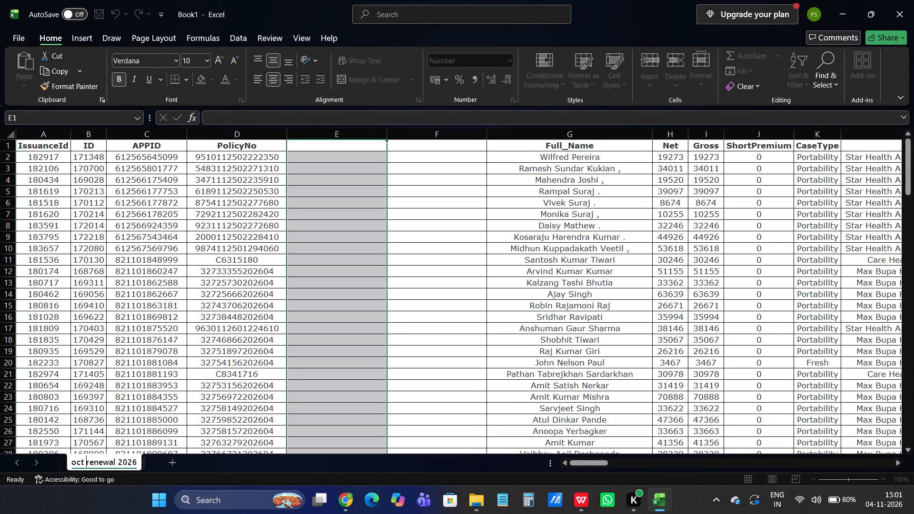
{"action": "left_click", "coordinate": [223, 383]}
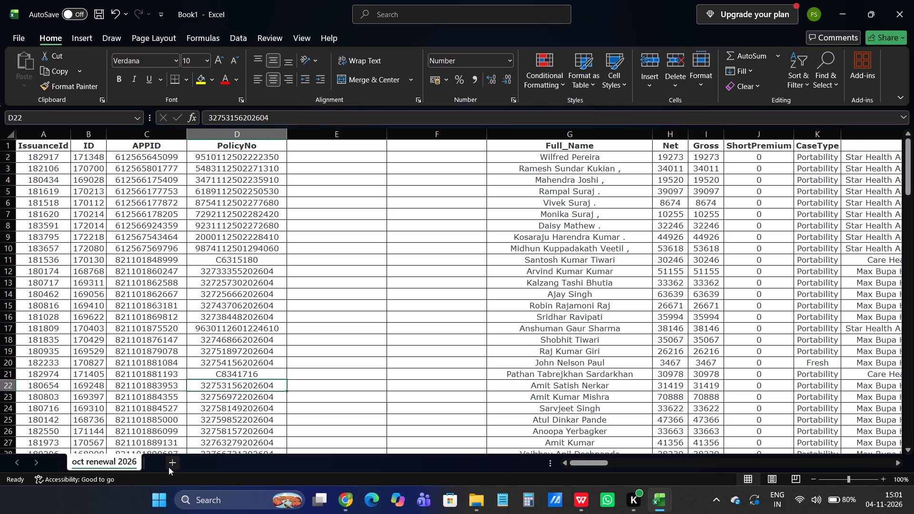
Add a new blank sheet after the oct renewal 2026 sheet.
{"action": "left_click", "coordinate": [170, 467]}
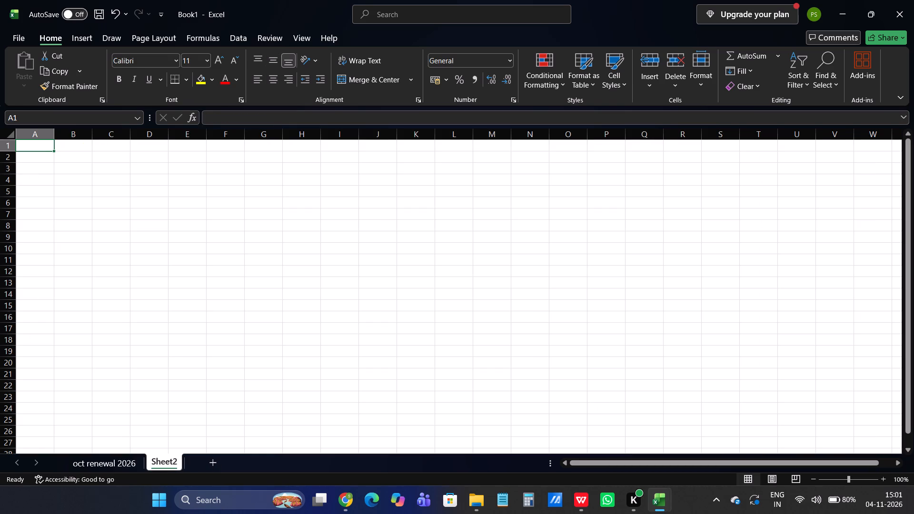
Switch to the Book2 (version 2) workbook, delete its oct renewal 2026 sheet and minimize that workbook.
{"action": "key", "text": "alt+Tab"}
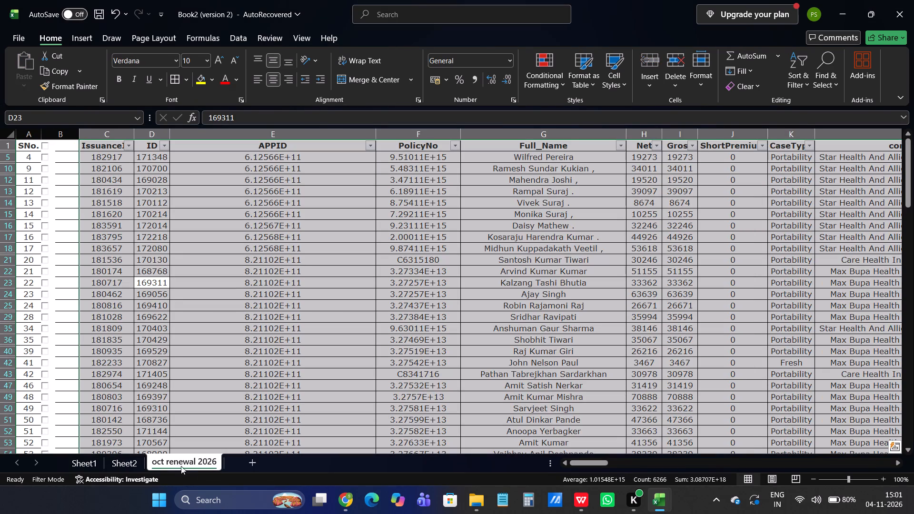
{"action": "right_click", "coordinate": [180, 458]}
{"action": "left_click", "coordinate": [231, 311]}
{"action": "left_click", "coordinate": [489, 271]}
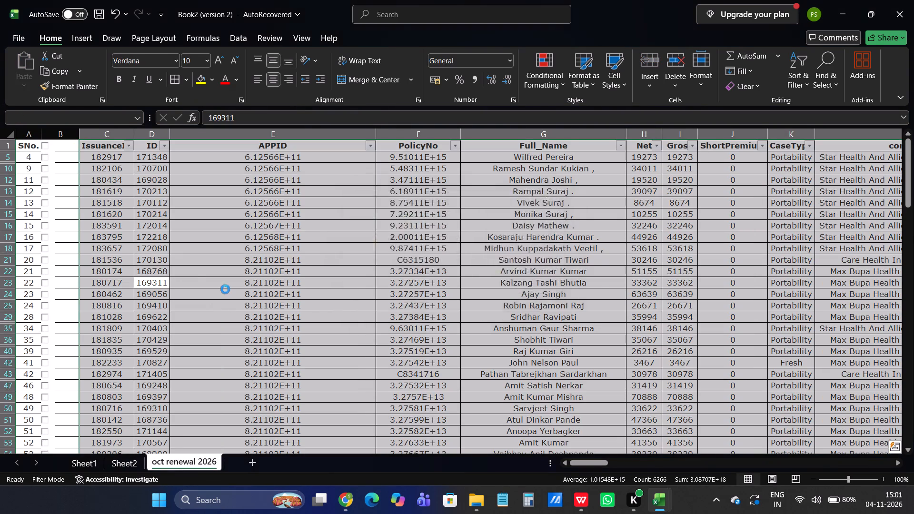
{"action": "left_click", "coordinate": [186, 295]}
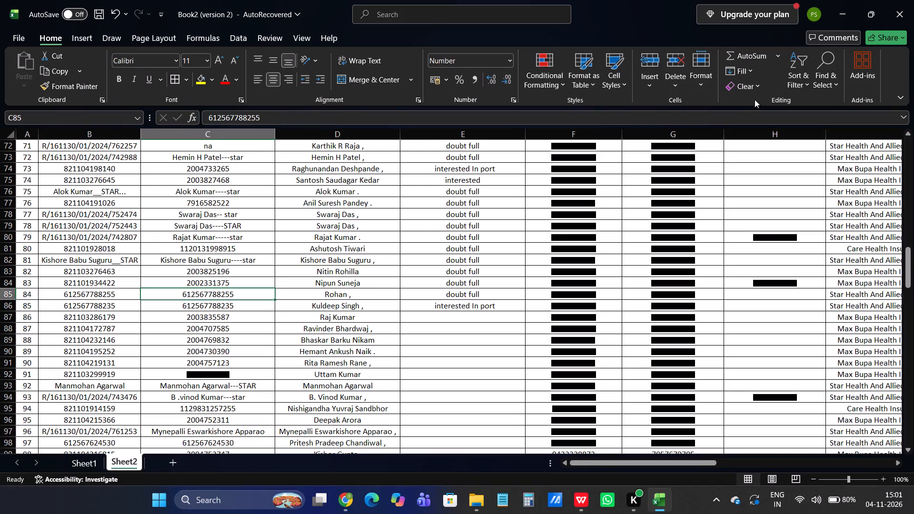
{"action": "left_click", "coordinate": [836, 7]}
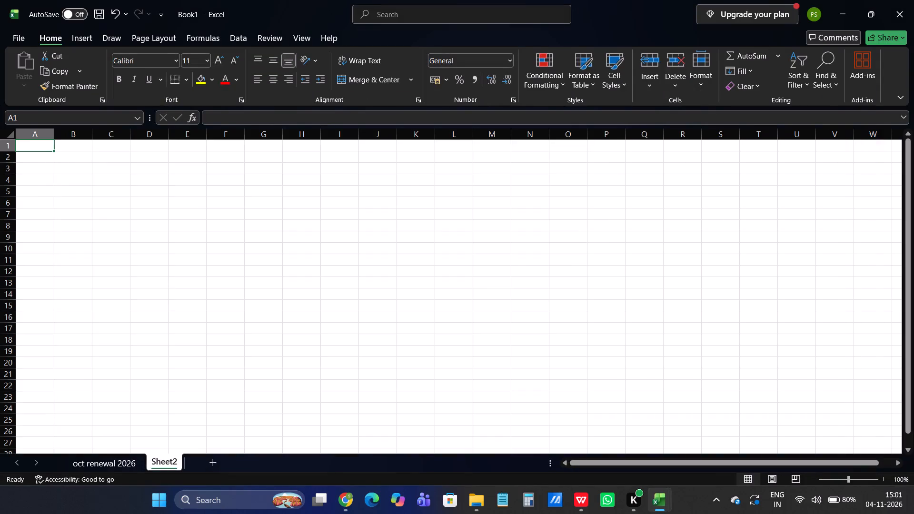
Switch to the Final Payout Details report in Chrome and examine its search filters and result rows.
{"action": "key", "text": "alt+Tab"}
{"action": "key", "text": "alt+Tab"}
{"action": "key", "text": "alt+Tab"}
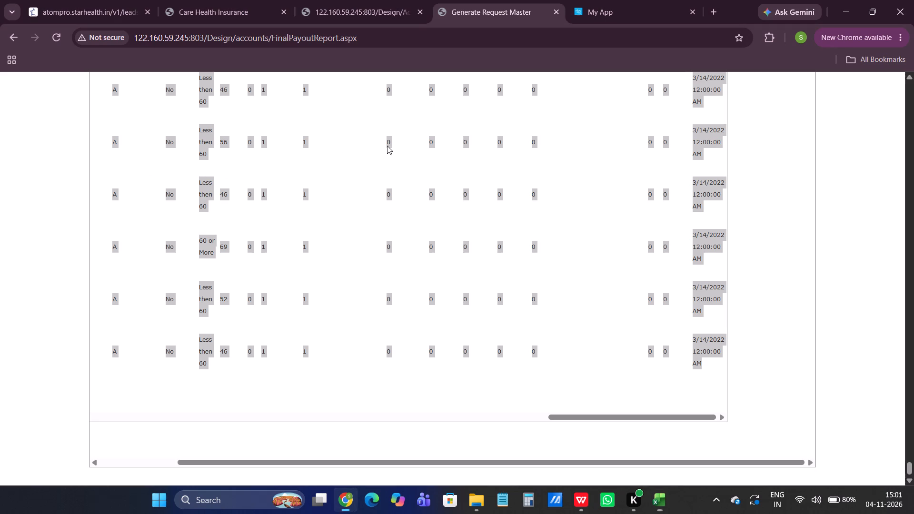
{"action": "scroll", "coordinate": [348, 238], "scroll_direction": "up", "scroll_amount": 9}
{"action": "scroll", "coordinate": [508, 259], "scroll_direction": "up", "scroll_amount": 8}
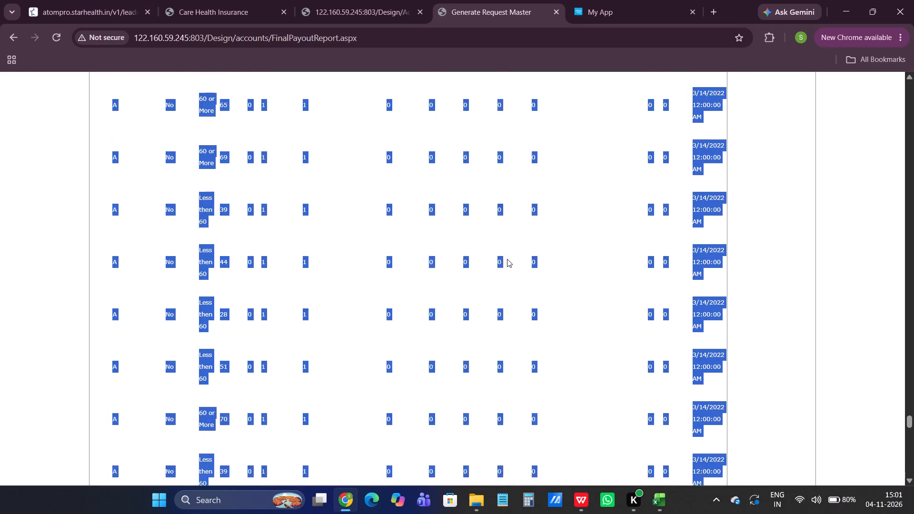
{"action": "scroll", "coordinate": [507, 259], "scroll_direction": "up", "scroll_amount": 16}
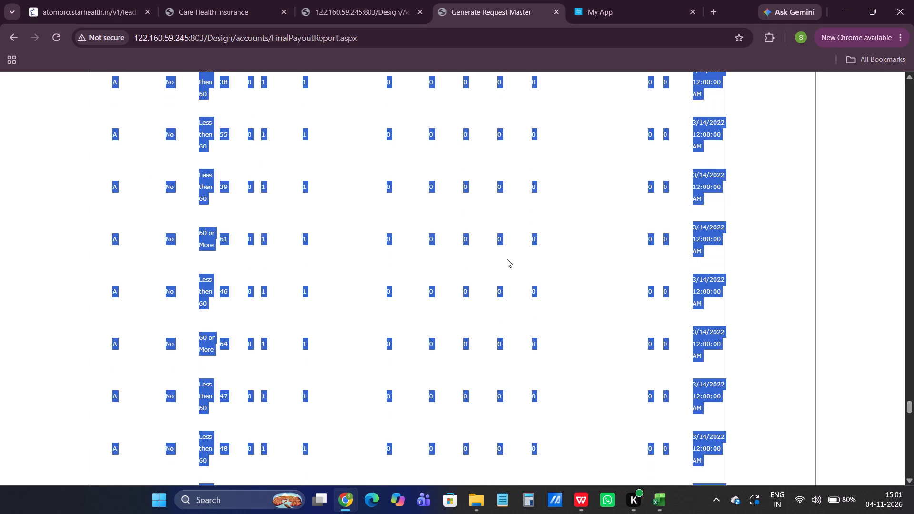
{"action": "scroll", "coordinate": [507, 259], "scroll_direction": "up", "scroll_amount": 7}
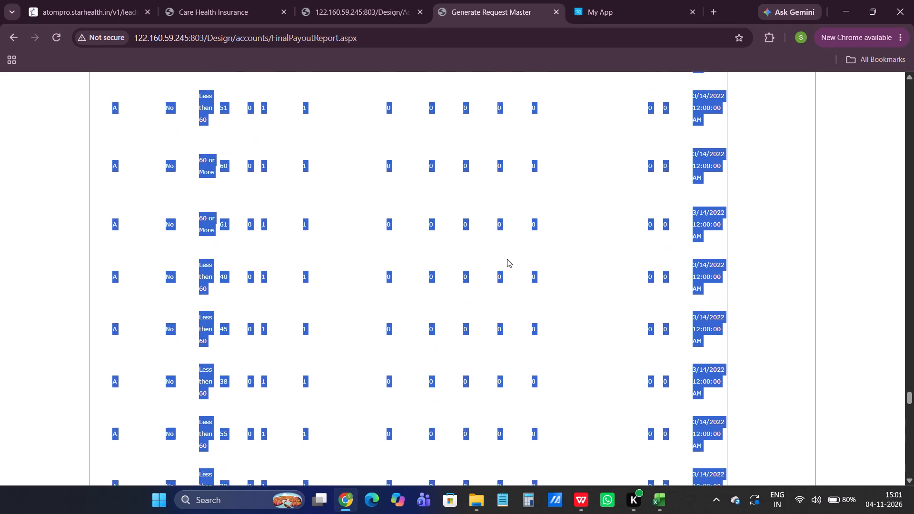
{"action": "scroll", "coordinate": [507, 259], "scroll_direction": "up", "scroll_amount": 20}
{"action": "scroll", "coordinate": [507, 259], "scroll_direction": "up", "scroll_amount": 15}
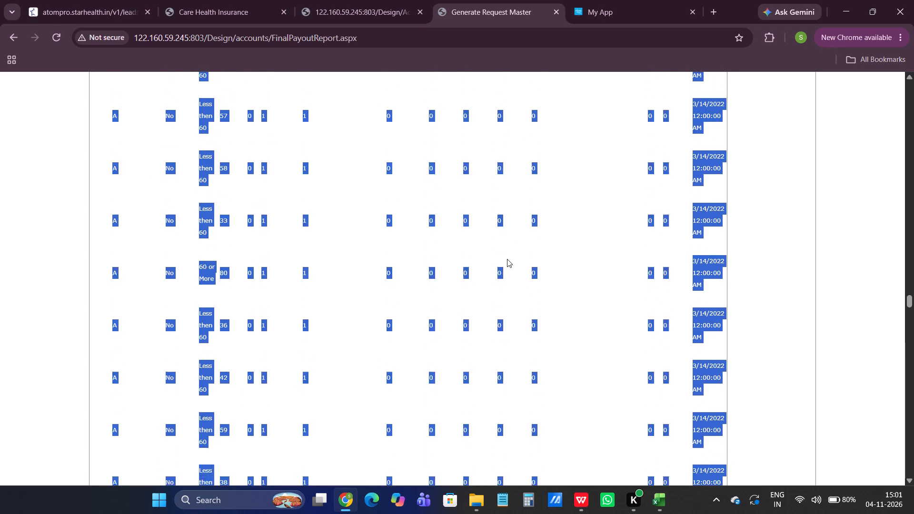
{"action": "scroll", "coordinate": [507, 259], "scroll_direction": "up", "scroll_amount": 20}
{"action": "scroll", "coordinate": [507, 259], "scroll_direction": "up", "scroll_amount": 15}
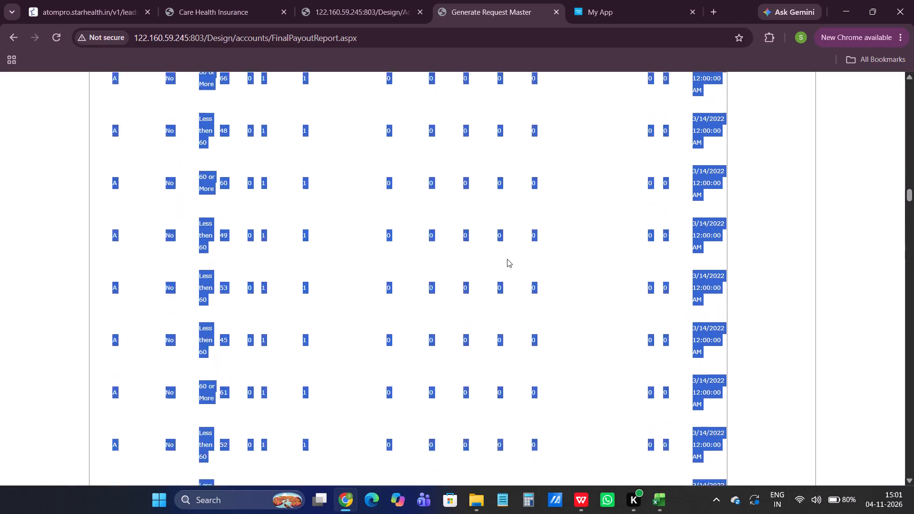
{"action": "scroll", "coordinate": [507, 259], "scroll_direction": "up", "scroll_amount": 20}
{"action": "scroll", "coordinate": [507, 259], "scroll_direction": "up", "scroll_amount": 10}
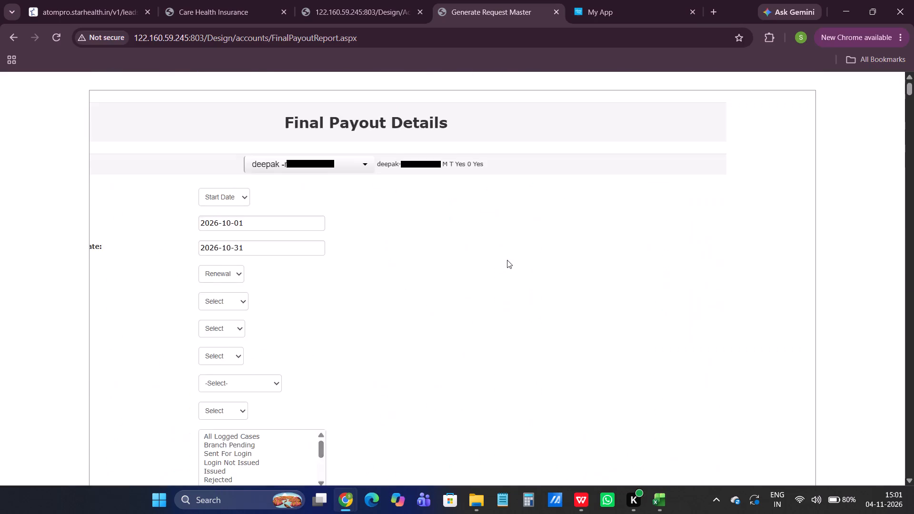
{"action": "scroll", "coordinate": [505, 258], "scroll_direction": "down", "scroll_amount": 10}
{"action": "left_click", "coordinate": [587, 198]}
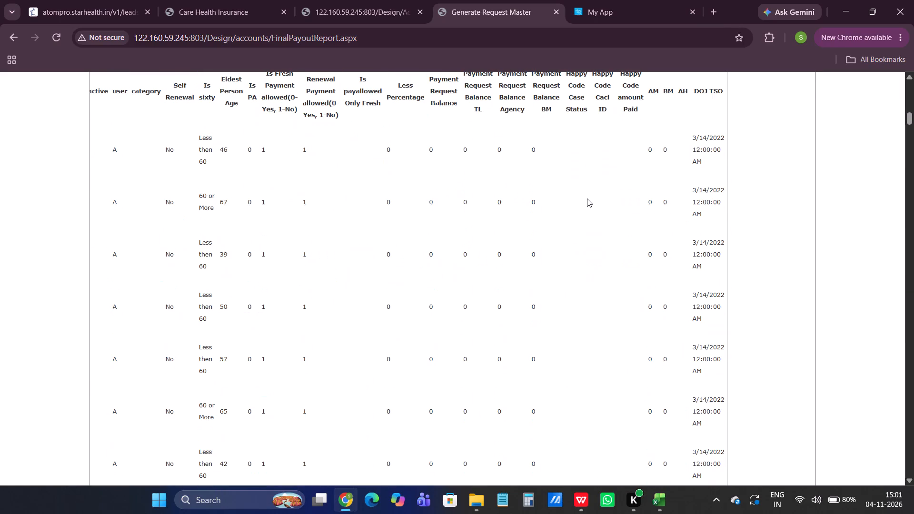
{"action": "left_click", "coordinate": [587, 198]}
{"action": "key", "text": "Right"}
{"action": "key", "text": "Right"}
{"action": "key", "text": "Right"}
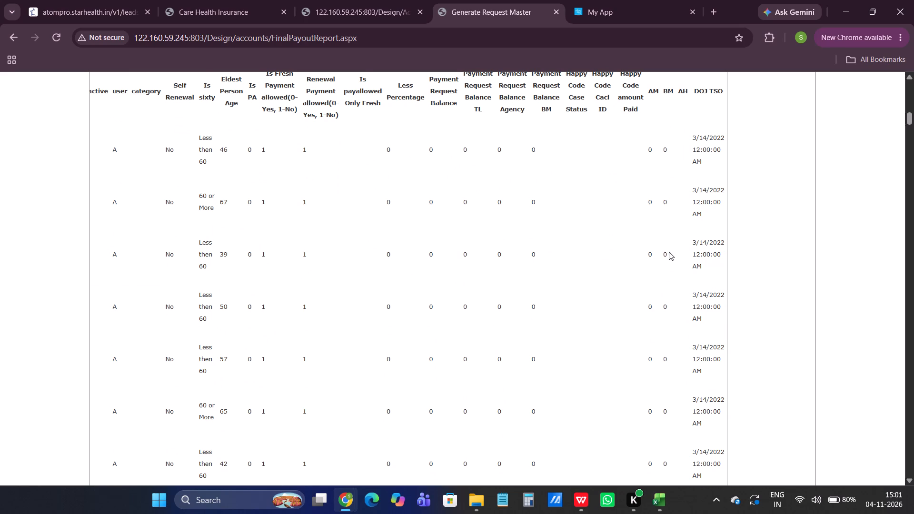
{"action": "scroll", "coordinate": [671, 260], "scroll_direction": "down", "scroll_amount": 13}
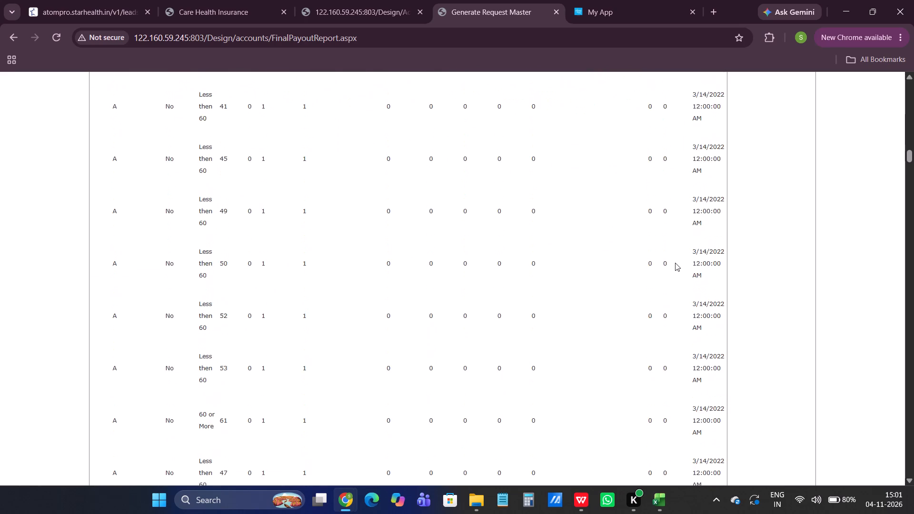
{"action": "scroll", "coordinate": [675, 263], "scroll_direction": "down", "scroll_amount": 18}
{"action": "scroll", "coordinate": [675, 263], "scroll_direction": "down", "scroll_amount": 7}
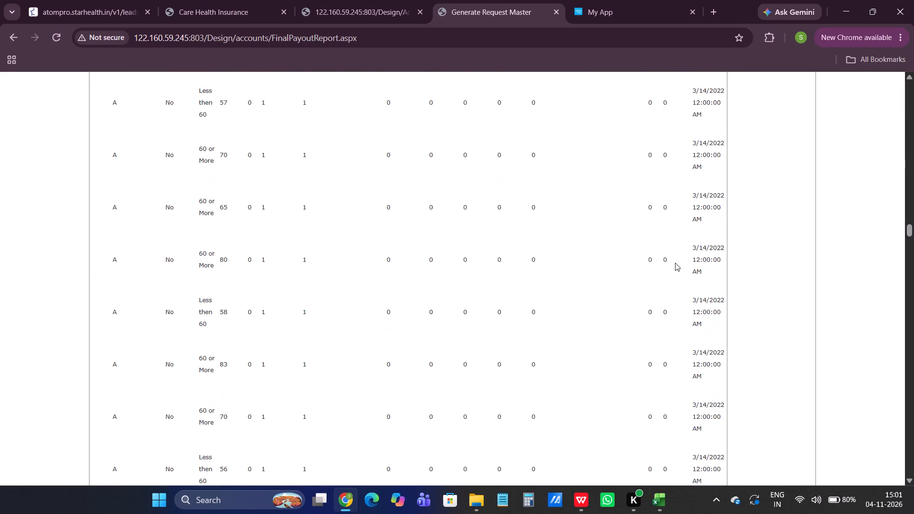
{"action": "scroll", "coordinate": [675, 263], "scroll_direction": "down", "scroll_amount": 14}
{"action": "scroll", "coordinate": [675, 265], "scroll_direction": "down", "scroll_amount": 15}
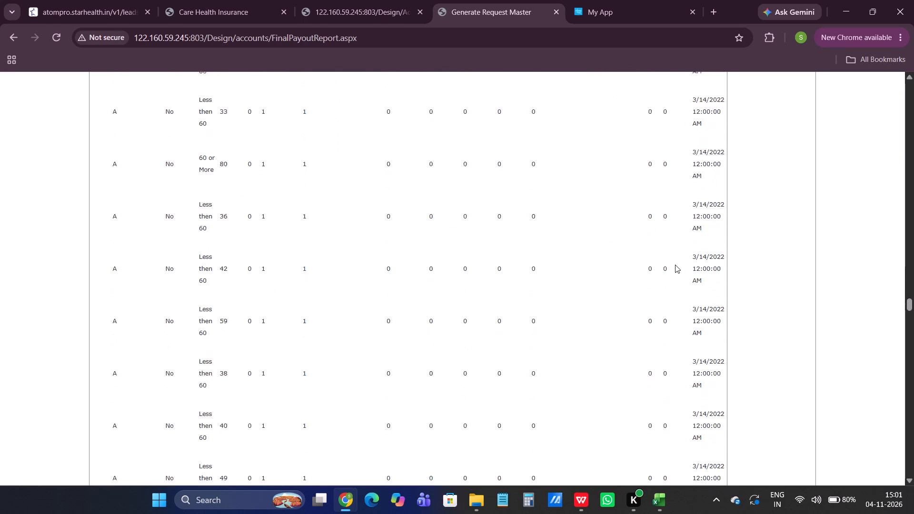
{"action": "scroll", "coordinate": [675, 265], "scroll_direction": "down", "scroll_amount": 1}
{"action": "scroll", "coordinate": [674, 260], "scroll_direction": "up", "scroll_amount": 20}
{"action": "scroll", "coordinate": [674, 260], "scroll_direction": "up", "scroll_amount": 20}
{"action": "scroll", "coordinate": [674, 260], "scroll_direction": "up", "scroll_amount": 8}
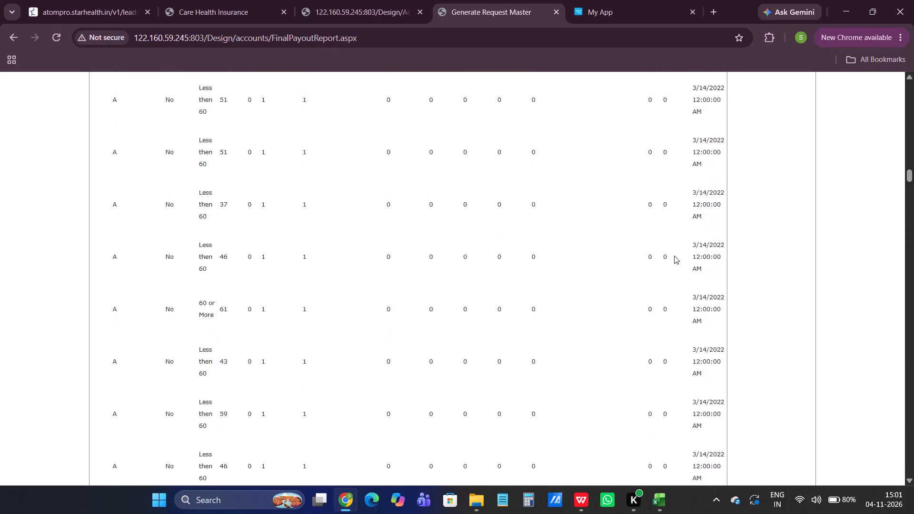
{"action": "scroll", "coordinate": [674, 256], "scroll_direction": "up", "scroll_amount": 20}
{"action": "scroll", "coordinate": [674, 256], "scroll_direction": "up", "scroll_amount": 11}
{"action": "scroll", "coordinate": [674, 256], "scroll_direction": "down", "scroll_amount": 8}
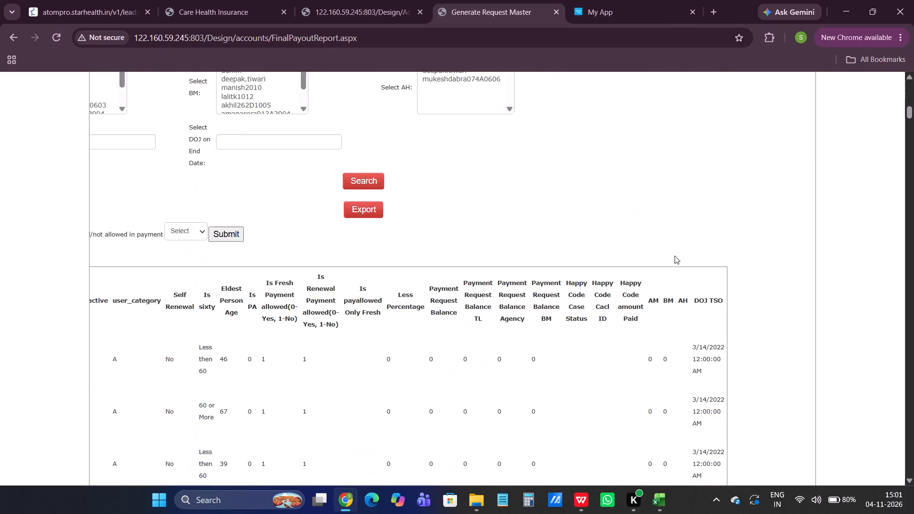
{"action": "scroll", "coordinate": [675, 256], "scroll_direction": "down", "scroll_amount": 1}
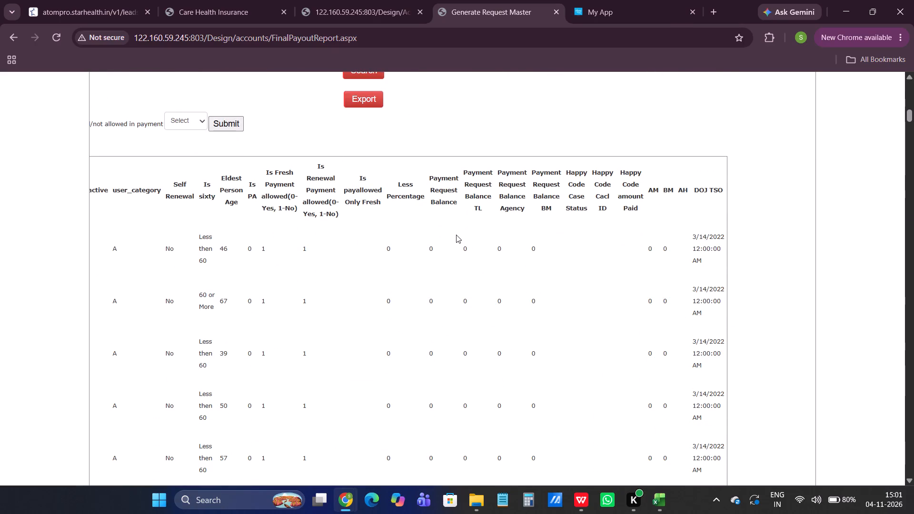
Examine the payout report's columns from DOJ TSO back to the CaseStatus and TSO payout columns.
{"action": "left_click", "coordinate": [456, 235]}
{"action": "key", "text": "Left"}
{"action": "key", "text": "Left"}
{"action": "key", "text": "Left"}
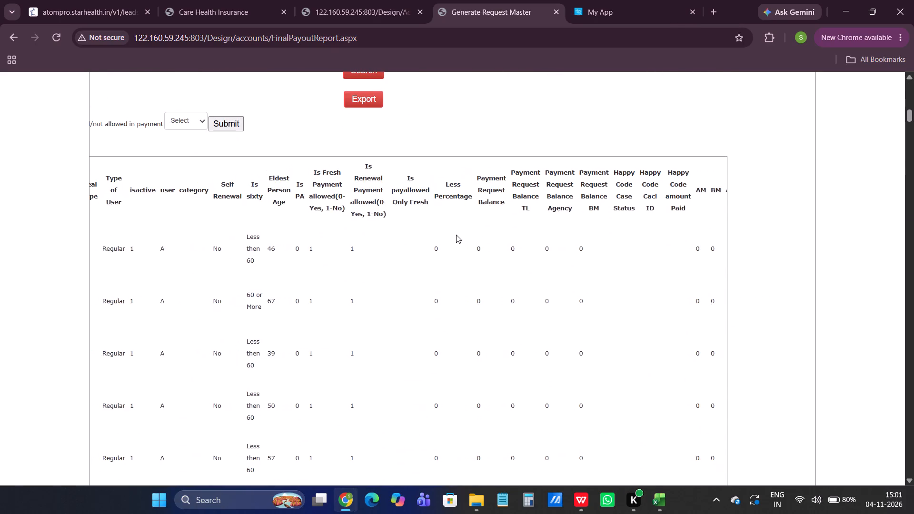
{"action": "key", "text": "Left"}
{"action": "key", "text": "Left"}
{"action": "key", "text": "Left"}
{"action": "key", "text": "Left"}
{"action": "key", "text": "Left"}
{"action": "key", "text": "Left"}
{"action": "key", "text": "Left"}
{"action": "key", "text": "Left"}
{"action": "key", "text": "Left"}
{"action": "key", "text": "Left"}
{"action": "key", "text": "Left"}
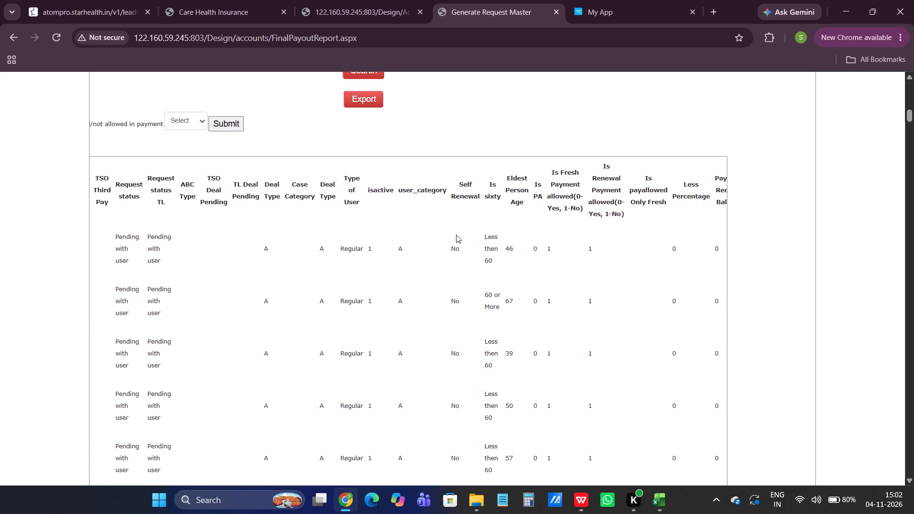
{"action": "key", "text": "Left"}
{"action": "key", "text": "Left"}
{"action": "key", "text": "Left"}
{"action": "key", "text": "Left"}
{"action": "key", "text": "Left"}
{"action": "key", "text": "Left"}
{"action": "key", "text": "Left"}
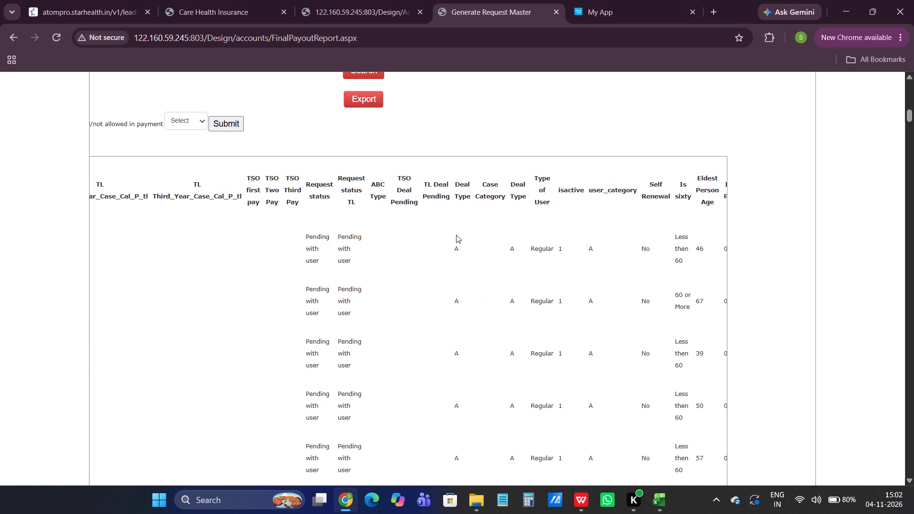
{"action": "key", "text": "Left"}
{"action": "key", "text": "Left"}
{"action": "key", "text": "Left"}
{"action": "key", "text": "Left"}
{"action": "key", "text": "Left"}
{"action": "key", "text": "Left"}
{"action": "key", "text": "Left"}
{"action": "key", "text": "Left"}
{"action": "key", "text": "Left"}
{"action": "key", "text": "Left"}
{"action": "key", "text": "Left"}
{"action": "key", "text": "Left"}
{"action": "key", "text": "Left"}
{"action": "key", "text": "Left"}
{"action": "key", "text": "Left"}
{"action": "key", "text": "Left"}
{"action": "key", "text": "Left"}
{"action": "key", "text": "Left"}
{"action": "key", "text": "Left"}
{"action": "key", "text": "Left"}
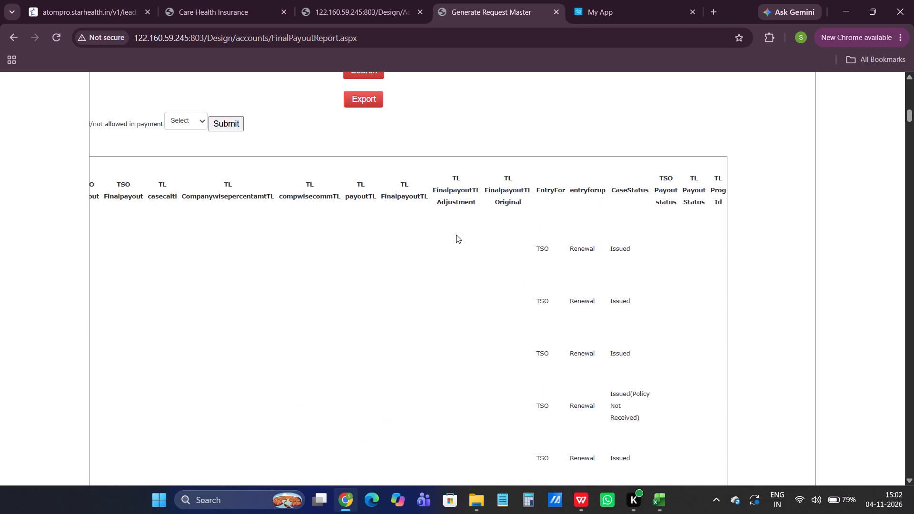
{"action": "key", "text": "Left"}
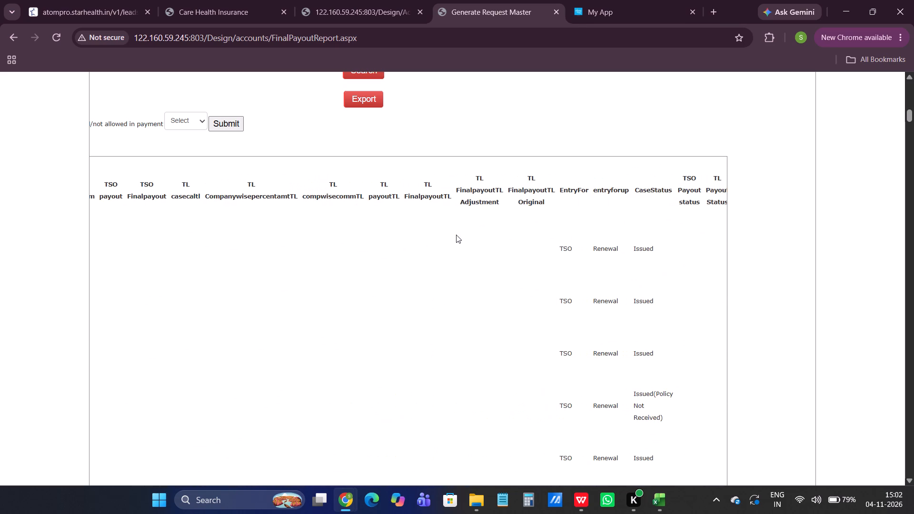
Switch to Book1 and examine the header columns of the oct renewal 2026 sheet from Full_Name through to Is PA.
{"action": "key", "text": "alt+Tab"}
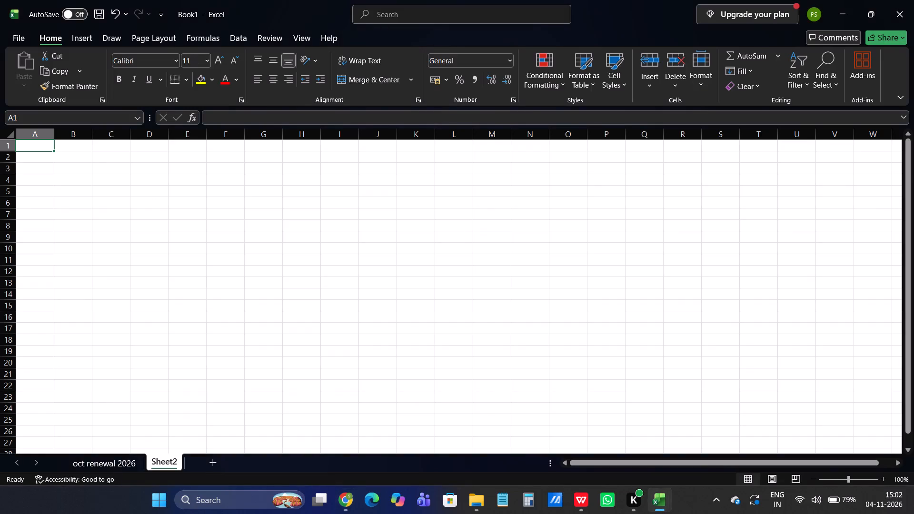
{"action": "left_click", "coordinate": [84, 462]}
{"action": "left_click", "coordinate": [399, 191]}
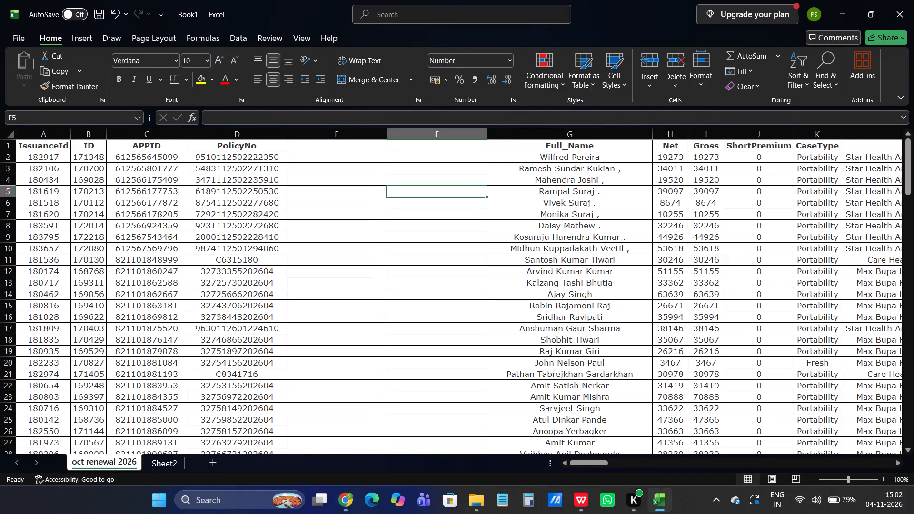
{"action": "left_click", "coordinate": [412, 148]}
{"action": "key", "text": "Right"}
{"action": "key", "text": "Right"}
{"action": "key", "text": "Right"}
{"action": "key", "text": "Right"}
{"action": "key", "text": "Right"}
{"action": "key", "text": "Right"}
{"action": "key", "text": "Right"}
{"action": "key", "text": "Right"}
{"action": "key", "text": "Right"}
{"action": "key", "text": "Right"}
{"action": "key", "text": "Right"}
{"action": "key", "text": "Right"}
{"action": "key", "text": "Right"}
{"action": "key", "text": "Right"}
{"action": "key", "text": "Right"}
{"action": "key", "text": "Right"}
{"action": "key", "text": "Right"}
{"action": "key", "text": "Right"}
{"action": "key", "text": "Right"}
{"action": "key", "text": "Right"}
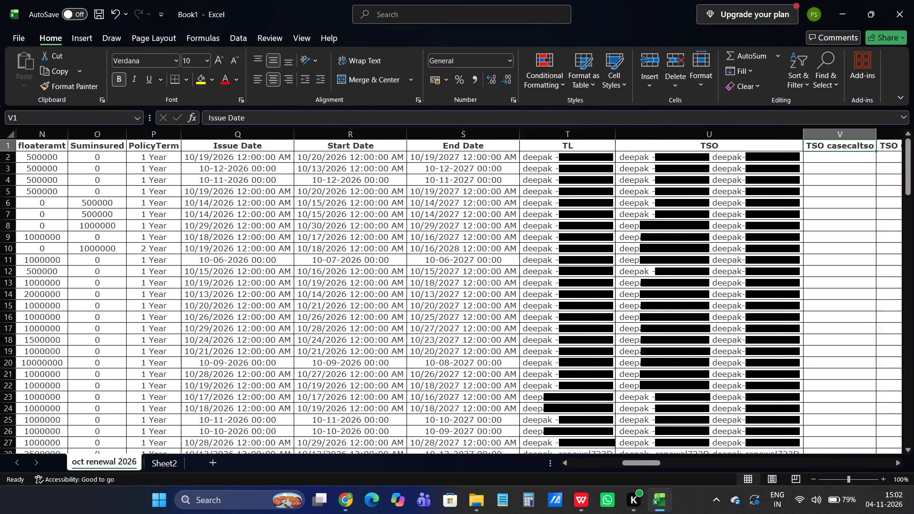
{"action": "key", "text": "Right"}
{"action": "key", "text": "Right"}
{"action": "key", "text": "Right"}
{"action": "key", "text": "Right"}
{"action": "key", "text": "Right"}
{"action": "key", "text": "Right"}
{"action": "key", "text": "Right"}
{"action": "key", "text": "Right"}
{"action": "key", "text": "Right"}
{"action": "key", "text": "Right"}
{"action": "key", "text": "Right"}
{"action": "key", "text": "Right"}
{"action": "key", "text": "Right"}
{"action": "key", "text": "Right"}
{"action": "key", "text": "Right"}
{"action": "key", "text": "Right"}
{"action": "key", "text": "Right"}
{"action": "key", "text": "Right"}
{"action": "key", "text": "Right"}
{"action": "key", "text": "Right"}
{"action": "key", "text": "Right"}
{"action": "key", "text": "Right"}
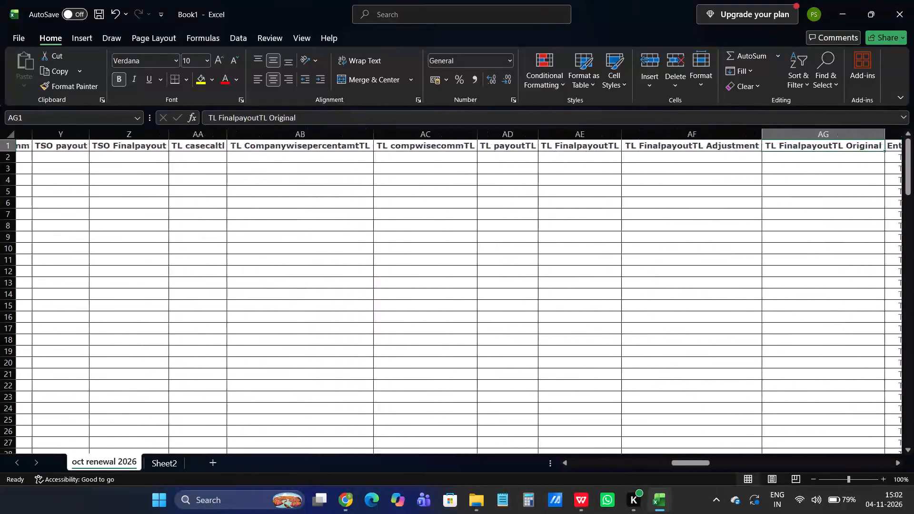
{"action": "key", "text": "Right"}
{"action": "key", "text": "Right"}
{"action": "key", "text": "Right"}
{"action": "key", "text": "Right"}
{"action": "key", "text": "Right"}
{"action": "key", "text": "Right"}
{"action": "key", "text": "Right"}
{"action": "key", "text": "Right"}
{"action": "key", "text": "Right"}
{"action": "key", "text": "Right"}
{"action": "key", "text": "Right"}
{"action": "key", "text": "Right"}
{"action": "key", "text": "Right"}
{"action": "key", "text": "Right"}
{"action": "key", "text": "Right"}
{"action": "key", "text": "Right"}
{"action": "key", "text": "Right"}
{"action": "key", "text": "Right"}
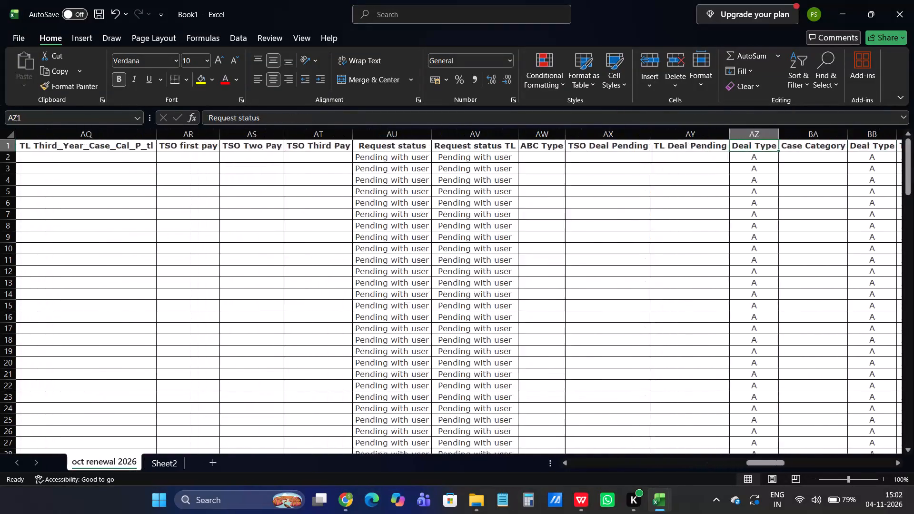
{"action": "key", "text": "Right"}
{"action": "key", "text": "Right"}
{"action": "key", "text": "Right"}
{"action": "key", "text": "Right"}
{"action": "key", "text": "Right"}
{"action": "key", "text": "Right"}
{"action": "key", "text": "Right"}
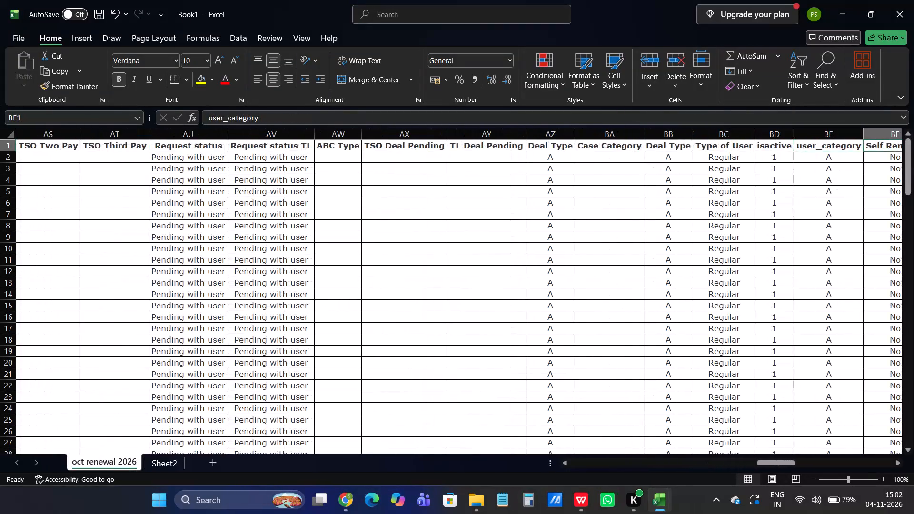
Return to the CaseStatus column of the oct renewal 2026 sheet and check its entries down to the last data row.
{"action": "key", "text": "Left"}
{"action": "key", "text": "Left"}
{"action": "key", "text": "Left"}
{"action": "key", "text": "Left"}
{"action": "key", "text": "Left"}
{"action": "key", "text": "Left"}
{"action": "key", "text": "Left"}
{"action": "key", "text": "Left"}
{"action": "key", "text": "Left"}
{"action": "key", "text": "Left"}
{"action": "key", "text": "Left"}
{"action": "key", "text": "Left"}
{"action": "key", "text": "Left"}
{"action": "key", "text": "Left"}
{"action": "key", "text": "Left"}
{"action": "key", "text": "Left"}
{"action": "key", "text": "Left"}
{"action": "key", "text": "Left"}
{"action": "key", "text": "Left"}
{"action": "key", "text": "Left"}
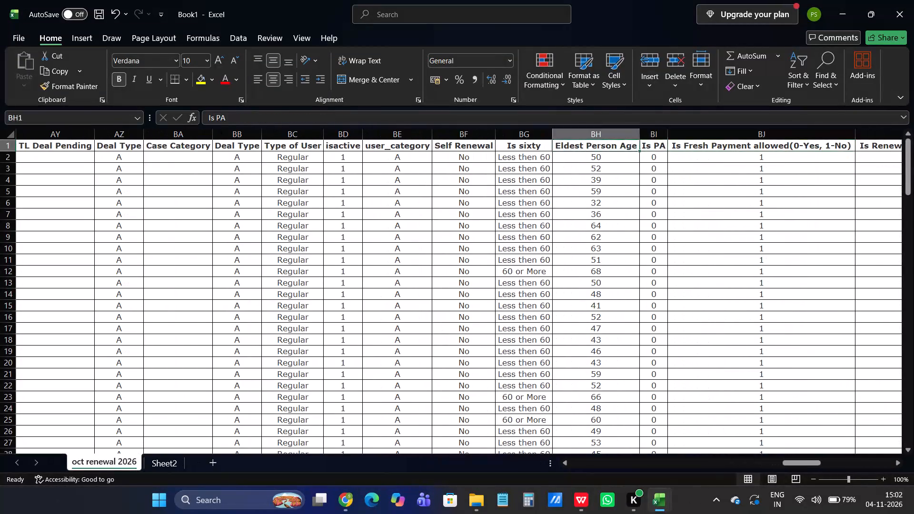
{"action": "key", "text": "Left"}
{"action": "key", "text": "Left"}
{"action": "key", "text": "Left"}
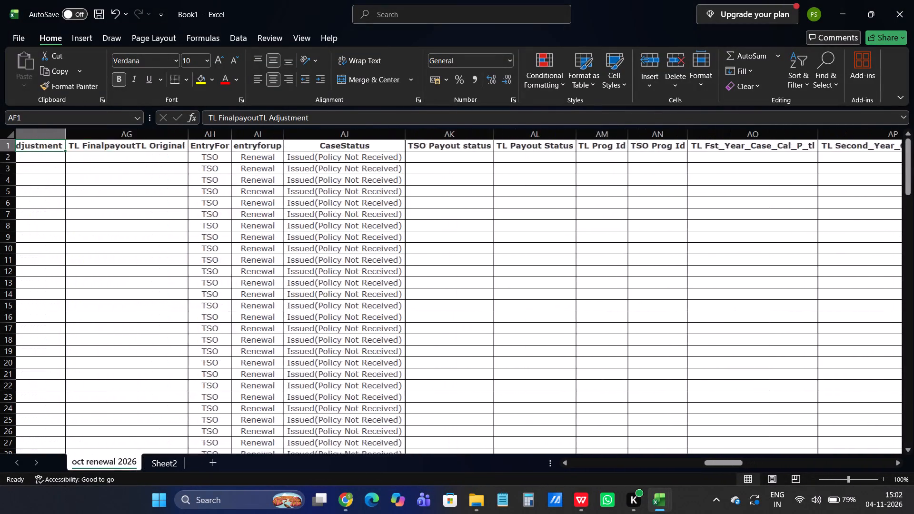
{"action": "key", "text": "Right"}
{"action": "key", "text": "Right"}
{"action": "key", "text": "Right"}
{"action": "key", "text": "Right"}
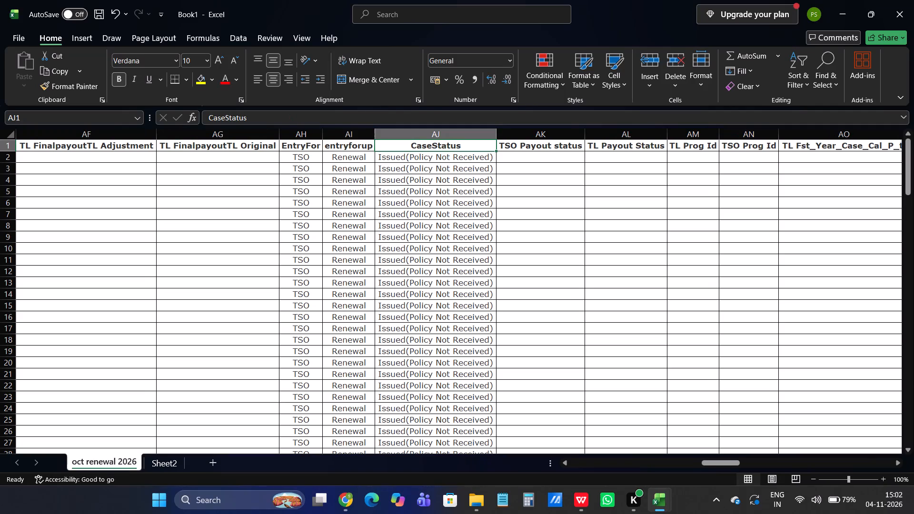
{"action": "scroll", "coordinate": [461, 279], "scroll_direction": "down", "scroll_amount": 20}
{"action": "scroll", "coordinate": [461, 279], "scroll_direction": "down", "scroll_amount": 15}
{"action": "scroll", "coordinate": [444, 287], "scroll_direction": "up", "scroll_amount": 11}
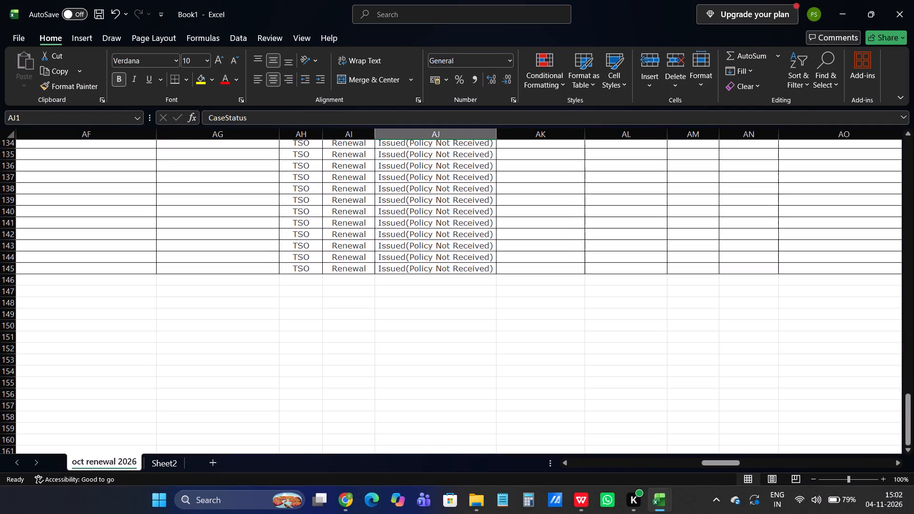
{"action": "scroll", "coordinate": [446, 286], "scroll_direction": "up", "scroll_amount": 20}
{"action": "scroll", "coordinate": [446, 286], "scroll_direction": "up", "scroll_amount": 20}
{"action": "scroll", "coordinate": [446, 286], "scroll_direction": "up", "scroll_amount": 3}
Switch back to the Final Payout report in Chrome and examine the first columns of its last result rows.
{"action": "key", "text": "alt+Tab"}
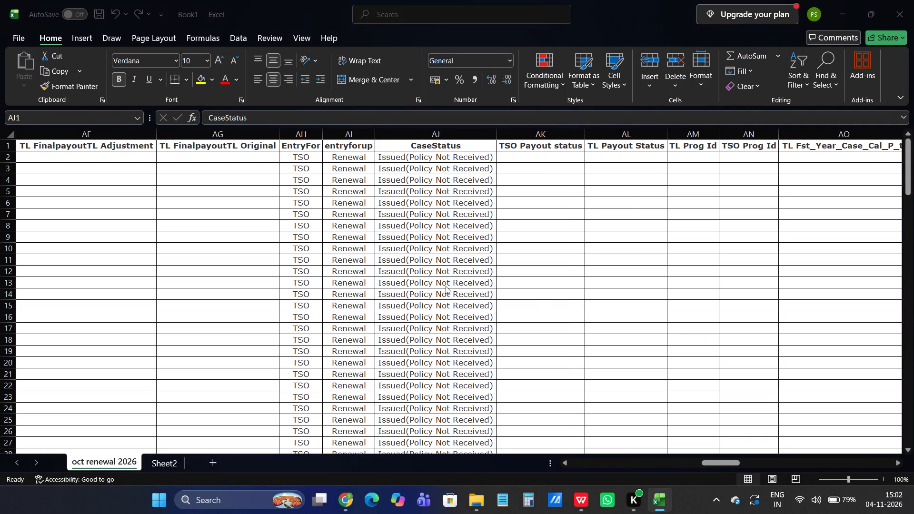
{"action": "key", "text": "alt+Tab"}
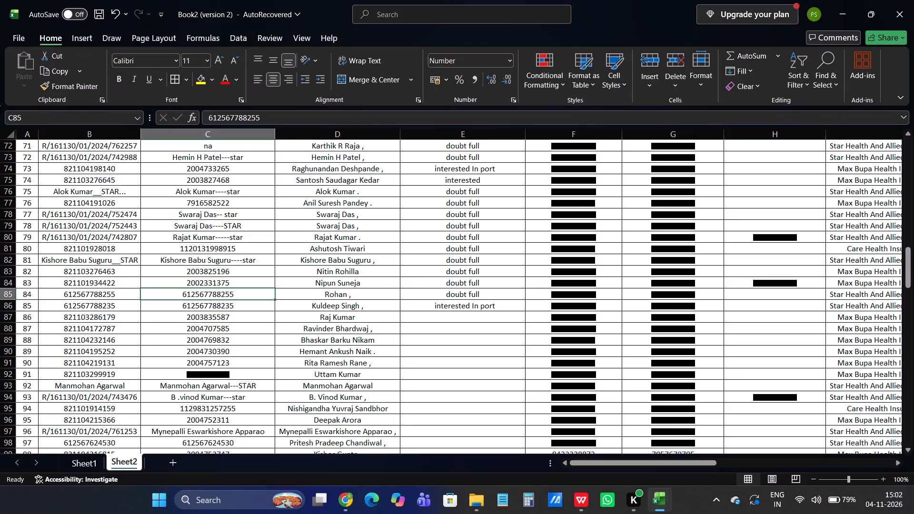
{"action": "key", "text": "alt+Tab"}
{"action": "key", "text": "alt+Tab"}
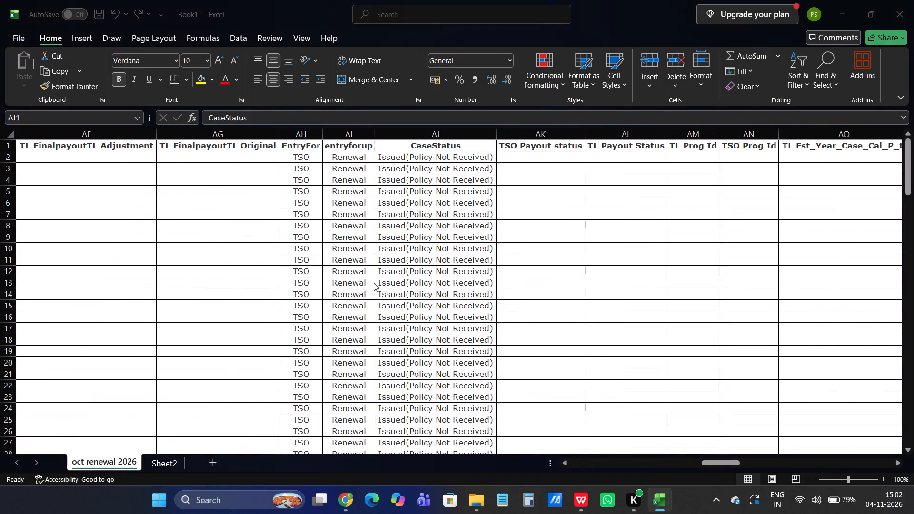
{"action": "key", "text": "alt+Tab"}
{"action": "left_click", "coordinate": [281, 293]}
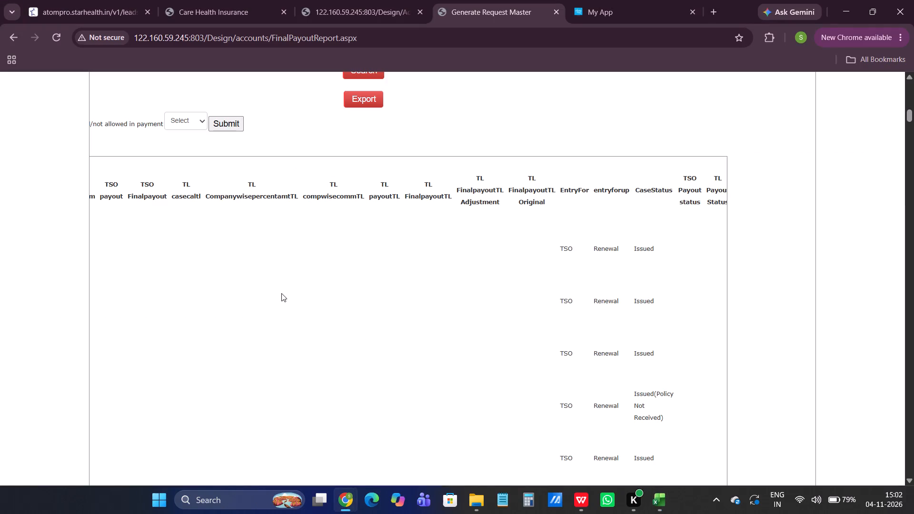
{"action": "left_click_drag", "start_coordinate": [906, 112], "coordinate": [913, 477]}
{"action": "left_click_drag", "start_coordinate": [366, 416], "coordinate": [67, 405]}
{"action": "left_click", "coordinate": [129, 387]}
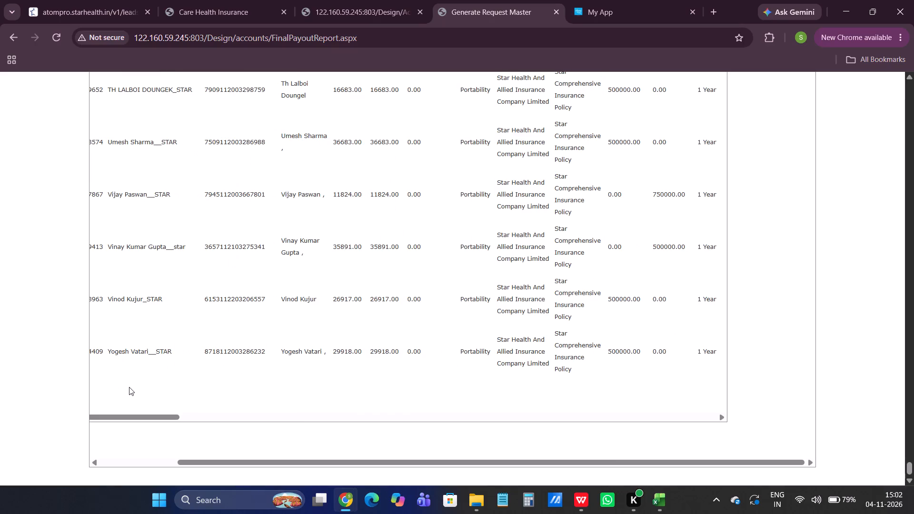
{"action": "key", "text": "Left"}
{"action": "key", "text": "Left"}
{"action": "key", "text": "Left"}
{"action": "key", "text": "Left"}
{"action": "key", "text": "Left"}
{"action": "key", "text": "Left"}
{"action": "key", "text": "Left"}
{"action": "key", "text": "Left"}
{"action": "key", "text": "Left"}
{"action": "key", "text": "Left"}
{"action": "key", "text": "Left"}
{"action": "key", "text": "Left"}
{"action": "key", "text": "Left"}
{"action": "key", "text": "Left"}
{"action": "key", "text": "Left"}
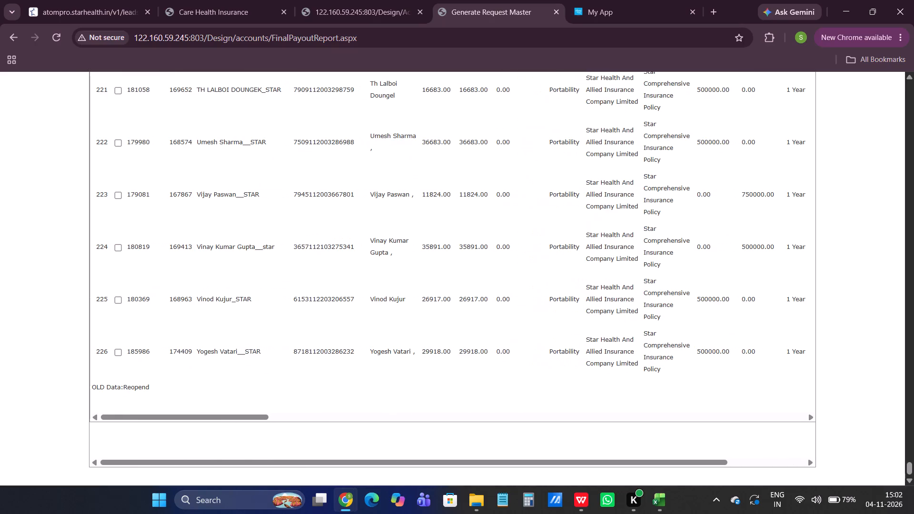
Examine the CaseStatus and request status columns for the last rows of the payout report.
{"action": "left_click", "coordinate": [221, 364]}
{"action": "key", "text": "Right"}
{"action": "key", "text": "Right"}
{"action": "key", "text": "Right"}
{"action": "key", "text": "Right"}
{"action": "key", "text": "Right"}
{"action": "key", "text": "Right"}
{"action": "key", "text": "Right"}
{"action": "key", "text": "Right"}
{"action": "key", "text": "Right"}
{"action": "key", "text": "Right"}
{"action": "key", "text": "Right"}
{"action": "key", "text": "Right"}
{"action": "key", "text": "Right"}
{"action": "key", "text": "Right"}
{"action": "key", "text": "Right"}
{"action": "key", "text": "Right"}
{"action": "key", "text": "Right"}
{"action": "key", "text": "Right"}
{"action": "key", "text": "Right"}
{"action": "key", "text": "Right"}
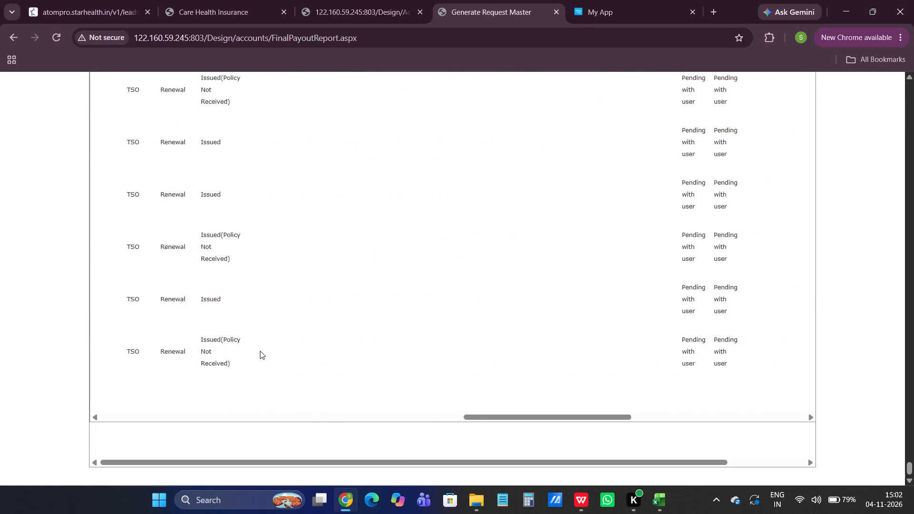
Examine the remaining columns of the payout report's last rows through to the final date column and return to the first columns.
{"action": "key", "text": "Right"}
{"action": "key", "text": "Right"}
{"action": "key", "text": "Right"}
{"action": "key", "text": "Right"}
{"action": "key", "text": "Right"}
{"action": "key", "text": "Right"}
{"action": "key", "text": "Right"}
{"action": "key", "text": "Right"}
{"action": "key", "text": "Right"}
{"action": "key", "text": "Right"}
{"action": "key", "text": "Right"}
{"action": "key", "text": "Right"}
{"action": "key", "text": "Right"}
{"action": "key", "text": "Right"}
{"action": "key", "text": "Right"}
{"action": "key", "text": "Right"}
{"action": "key", "text": "Right"}
{"action": "key", "text": "Right"}
{"action": "key", "text": "Right"}
{"action": "key", "text": "Right"}
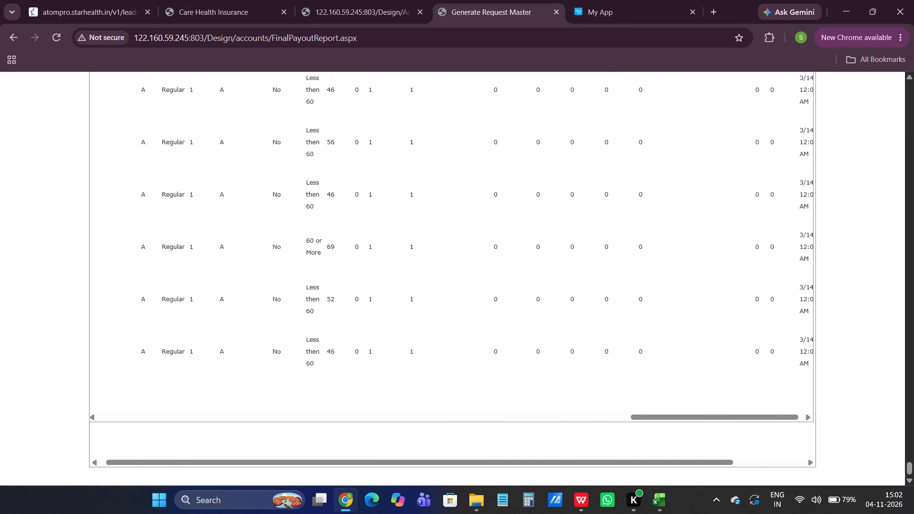
{"action": "key", "text": "Left"}
{"action": "key", "text": "Left"}
{"action": "key", "text": "Left"}
{"action": "key", "text": "Left"}
{"action": "key", "text": "Left"}
{"action": "key", "text": "Left"}
{"action": "key", "text": "Left"}
{"action": "key", "text": "Left"}
{"action": "key", "text": "Left"}
{"action": "key", "text": "Left"}
{"action": "key", "text": "Left"}
{"action": "key", "text": "Left"}
{"action": "key", "text": "Left"}
{"action": "key", "text": "Left"}
{"action": "key", "text": "Left"}
{"action": "key", "text": "Left"}
{"action": "key", "text": "Left"}
{"action": "key", "text": "Left"}
{"action": "key", "text": "Left"}
{"action": "key", "text": "Left"}
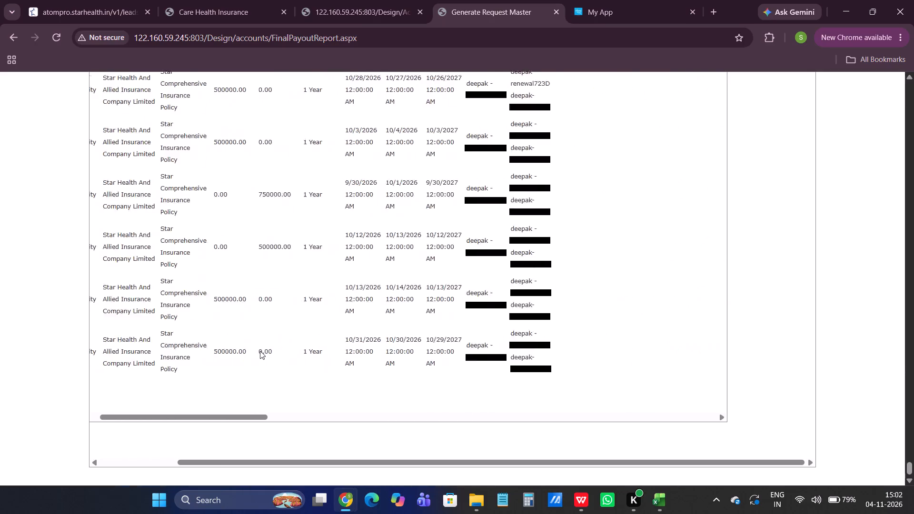
Copy the Final Payout report's entire results table, from the SNo. header through the final column of the last row.
{"action": "scroll", "coordinate": [206, 262], "scroll_direction": "up", "scroll_amount": 3}
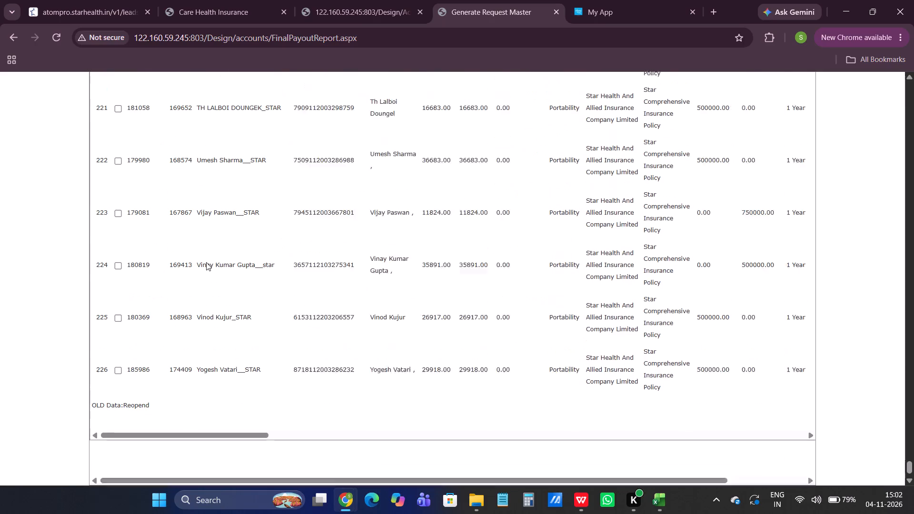
{"action": "scroll", "coordinate": [206, 262], "scroll_direction": "up", "scroll_amount": 20}
{"action": "scroll", "coordinate": [206, 262], "scroll_direction": "up", "scroll_amount": 20}
{"action": "scroll", "coordinate": [206, 262], "scroll_direction": "up", "scroll_amount": 12}
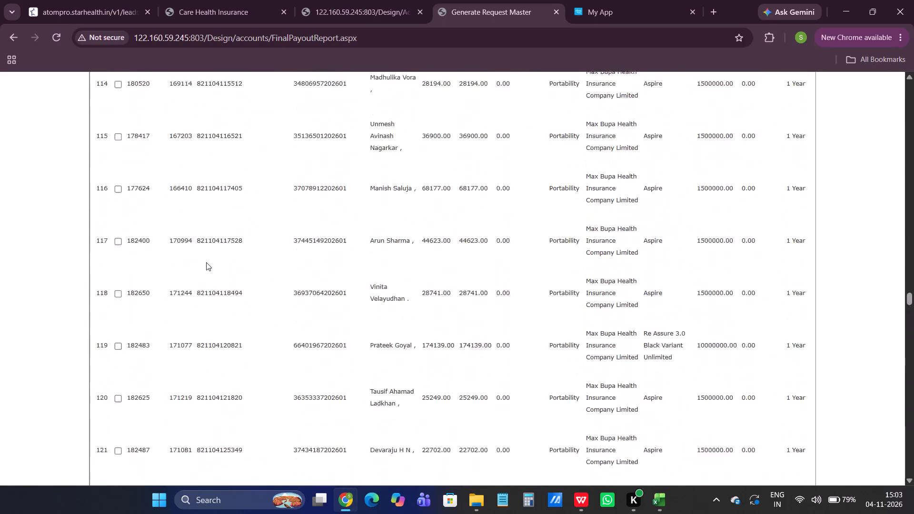
{"action": "scroll", "coordinate": [206, 262], "scroll_direction": "up", "scroll_amount": 20}
{"action": "scroll", "coordinate": [206, 262], "scroll_direction": "up", "scroll_amount": 20}
{"action": "scroll", "coordinate": [206, 262], "scroll_direction": "up", "scroll_amount": 12}
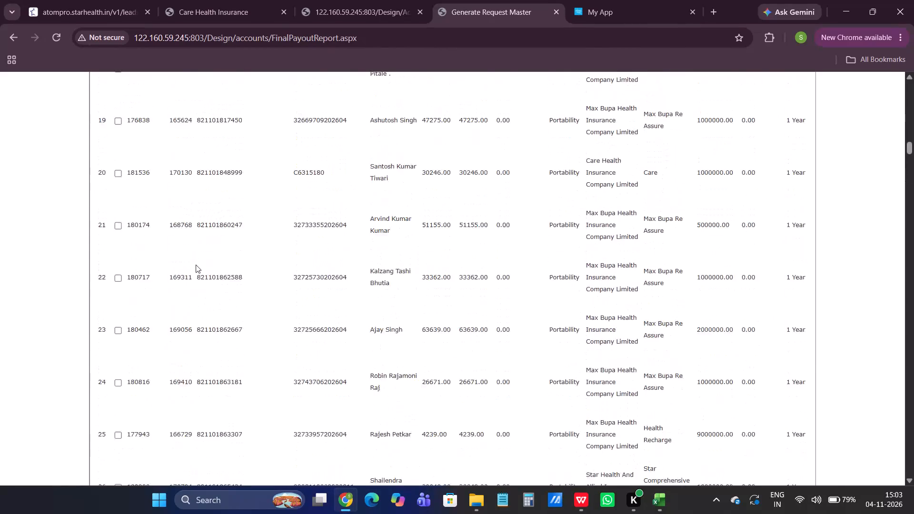
{"action": "scroll", "coordinate": [196, 265], "scroll_direction": "up", "scroll_amount": 16}
{"action": "scroll", "coordinate": [196, 265], "scroll_direction": "down", "scroll_amount": 7}
{"action": "scroll", "coordinate": [199, 264], "scroll_direction": "up", "scroll_amount": 3}
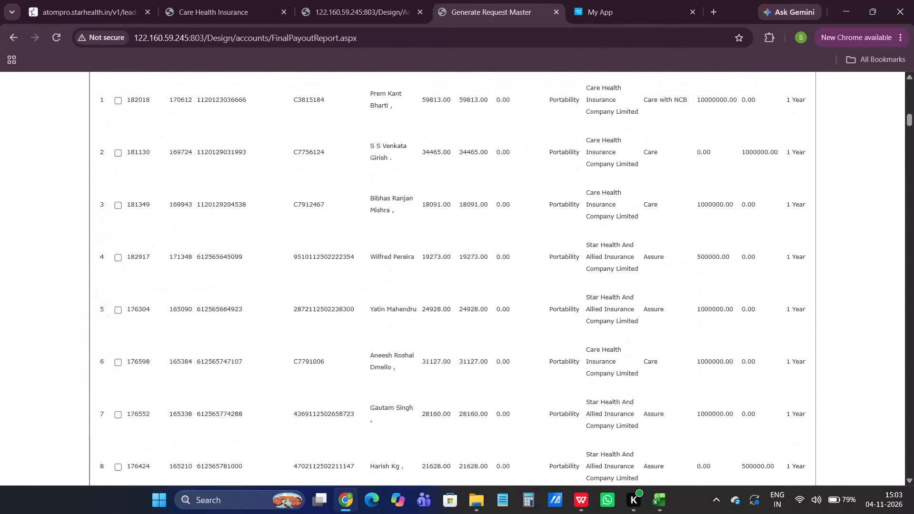
{"action": "left_click_drag", "start_coordinate": [94, 298], "coordinate": [609, 319]}
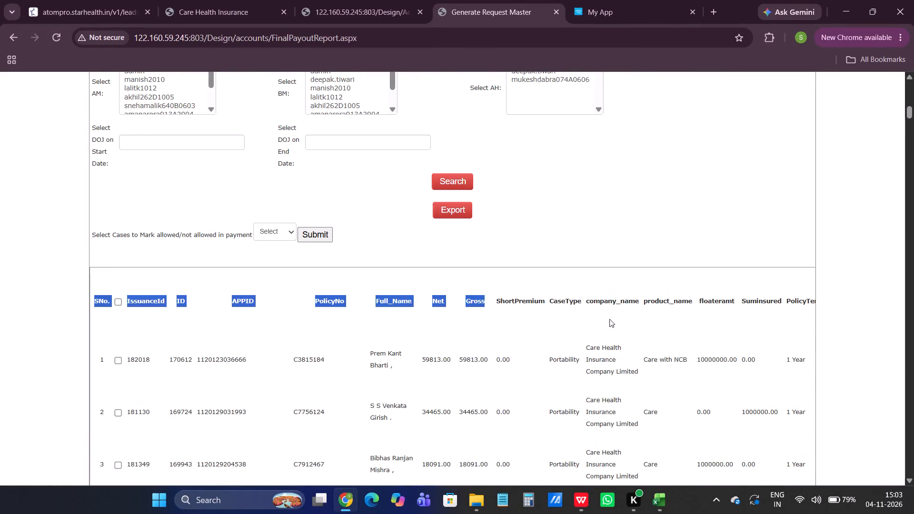
{"action": "left_click_drag", "start_coordinate": [609, 319], "coordinate": [866, 513]}
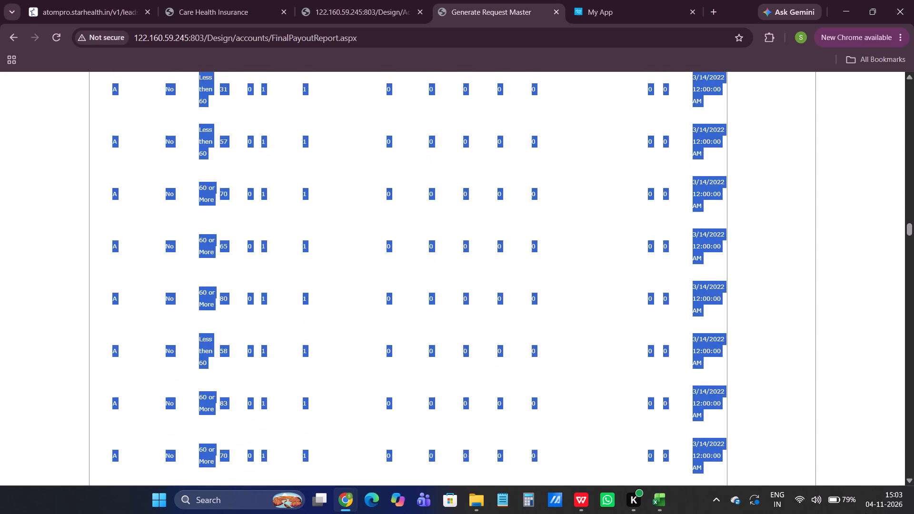
{"action": "left_click_drag", "start_coordinate": [866, 513], "coordinate": [868, 513]}
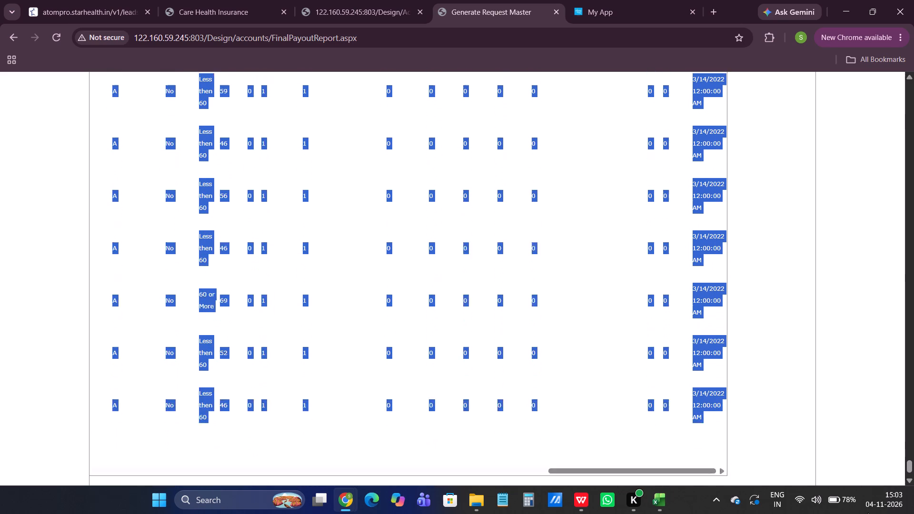
{"action": "left_click_drag", "start_coordinate": [868, 513], "coordinate": [704, 367]}
{"action": "key", "text": "ctrl+c"}
{"action": "key", "text": "ctrl+c"}
{"action": "key", "text": "ctrl+c"}
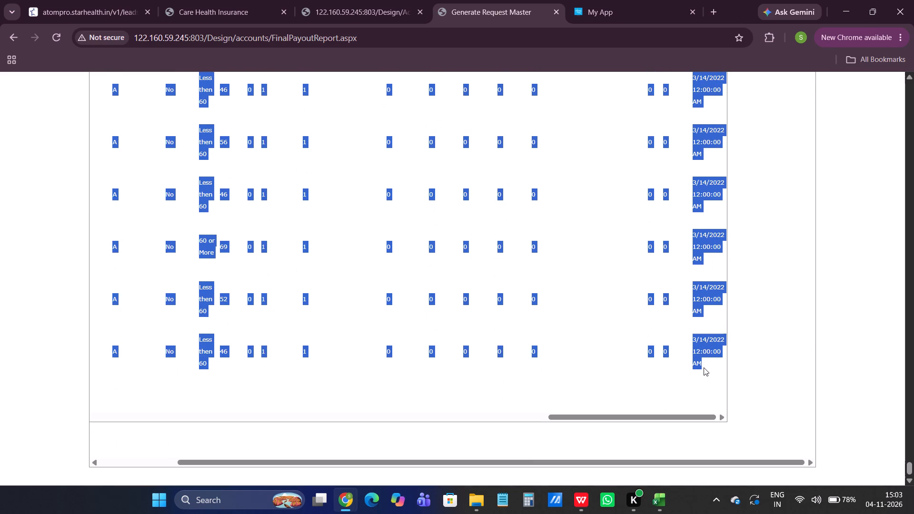
Switch to Book1 and return to the IssuanceId header cell of the oct renewal 2026 sheet.
{"action": "key", "text": "alt+Tab"}
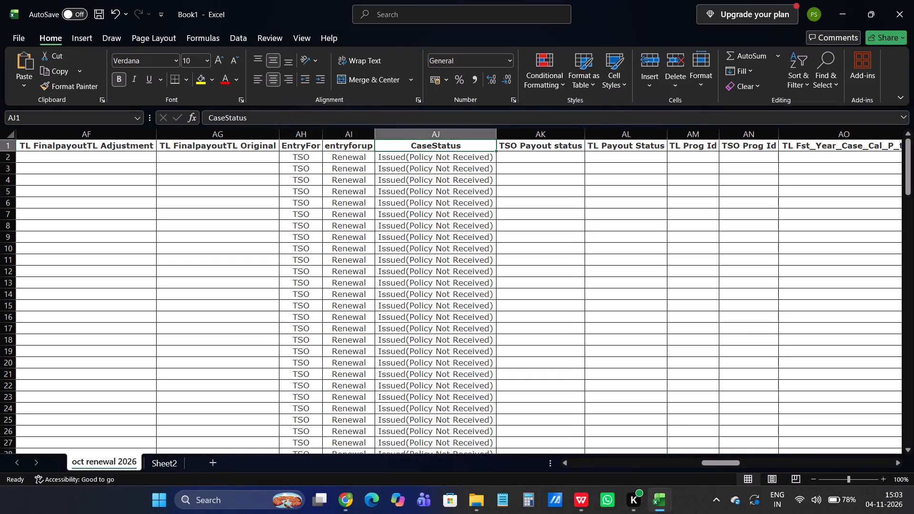
{"action": "left_click", "coordinate": [128, 311]}
{"action": "key", "text": "Left"}
{"action": "key", "text": "Left"}
{"action": "key", "text": "Left"}
{"action": "key", "text": "Left"}
{"action": "key", "text": "Left"}
{"action": "key", "text": "Left"}
{"action": "key", "text": "Left"}
{"action": "key", "text": "Left"}
{"action": "key", "text": "Left"}
{"action": "key", "text": "Left"}
{"action": "key", "text": "Left"}
{"action": "key", "text": "Left"}
{"action": "key", "text": "Left"}
{"action": "key", "text": "Left"}
{"action": "key", "text": "Left"}
{"action": "key", "text": "Left"}
{"action": "key", "text": "Left"}
{"action": "key", "text": "Left"}
{"action": "key", "text": "Left"}
{"action": "key", "text": "Left"}
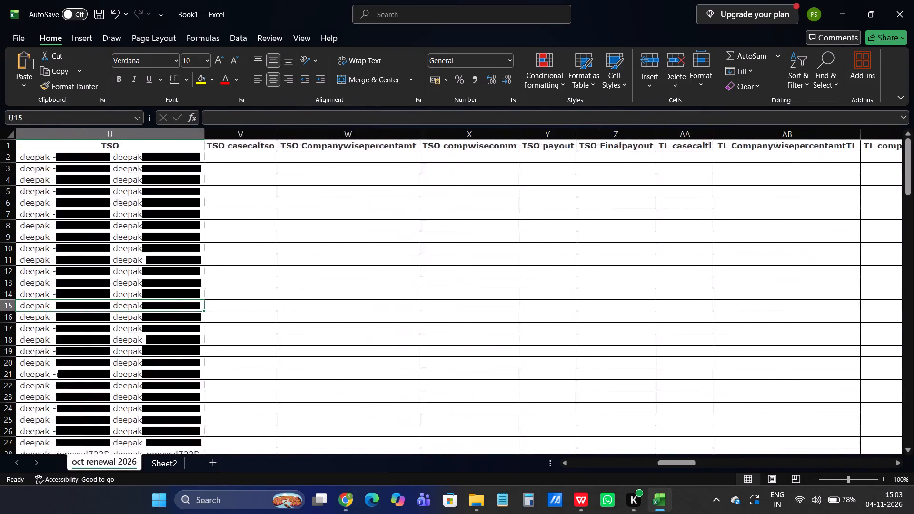
{"action": "key", "text": "Up"}
{"action": "key", "text": "Up"}
{"action": "key", "text": "Up"}
{"action": "key", "text": "Up"}
{"action": "key", "text": "Up"}
{"action": "key", "text": "Up"}
{"action": "key", "text": "Up"}
{"action": "key", "text": "Up"}
{"action": "key", "text": "Up"}
{"action": "key", "text": "Up"}
{"action": "key", "text": "Up"}
{"action": "key", "text": "Up"}
{"action": "key", "text": "Up"}
{"action": "key", "text": "Up"}
{"action": "key", "text": "Up"}
{"action": "key", "text": "Up"}
{"action": "key", "text": "Up"}
{"action": "key", "text": "Up"}
{"action": "key", "text": "Up"}
{"action": "key", "text": "Up"}
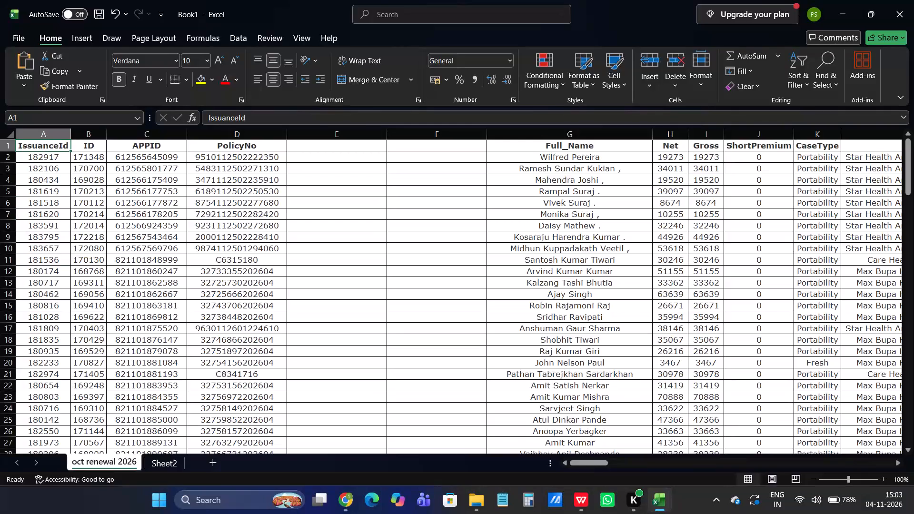
Paste the copied payout report table into Sheet2 starting at cell A1.
{"action": "left_click", "coordinate": [166, 471]}
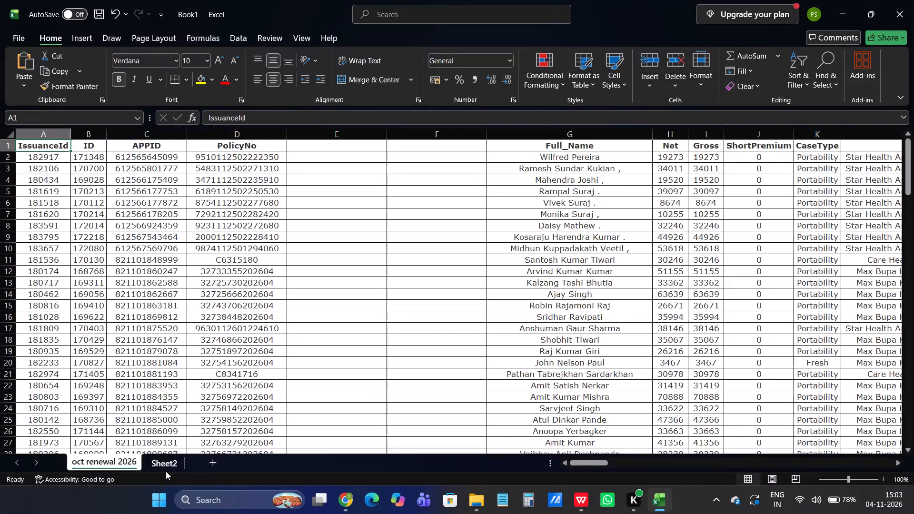
{"action": "key", "text": "ctrl+v"}
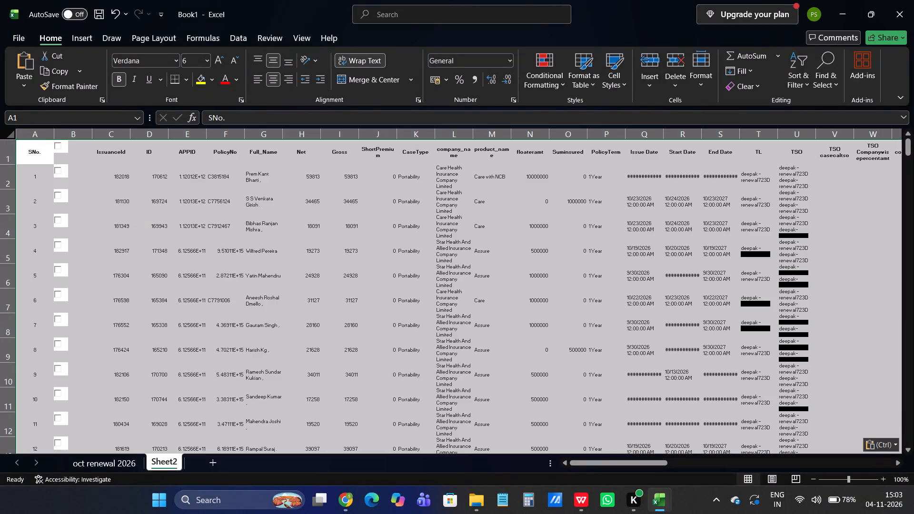
Set the pasted Sheet2 data to font size 11 and turn off text wrapping.
{"action": "triple_click", "coordinate": [219, 65]}
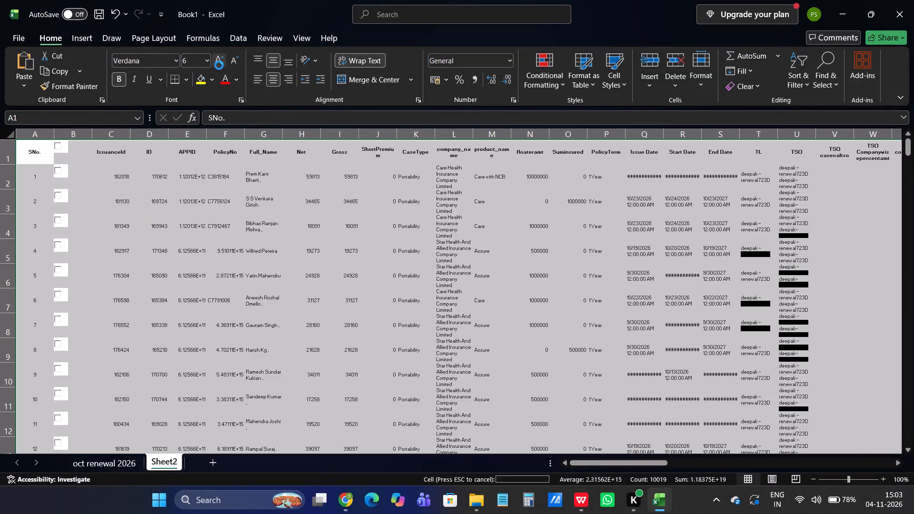
{"action": "left_click", "coordinate": [219, 65]}
{"action": "left_click", "coordinate": [219, 65]}
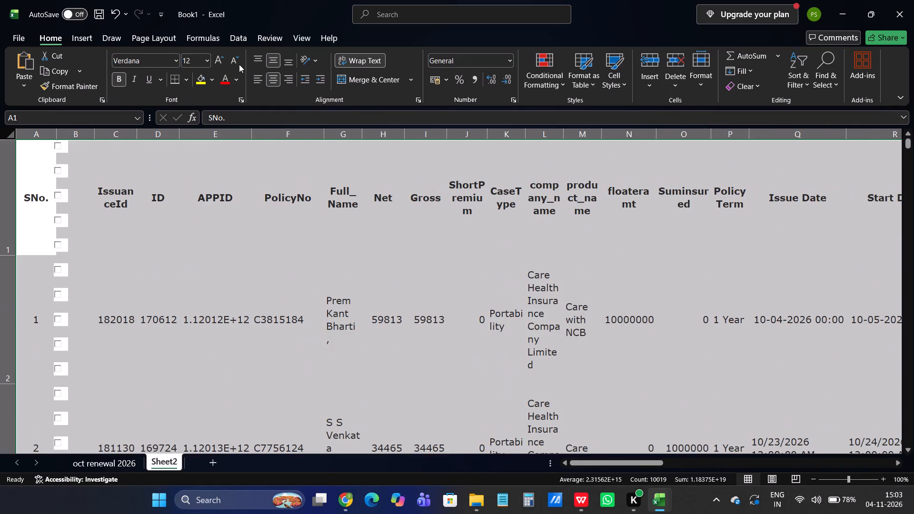
{"action": "left_click", "coordinate": [229, 63]}
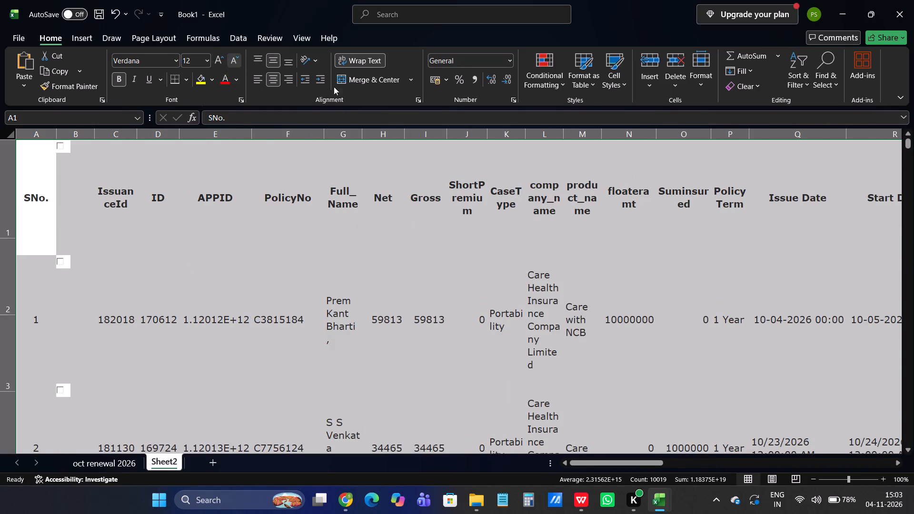
{"action": "left_click", "coordinate": [355, 64]}
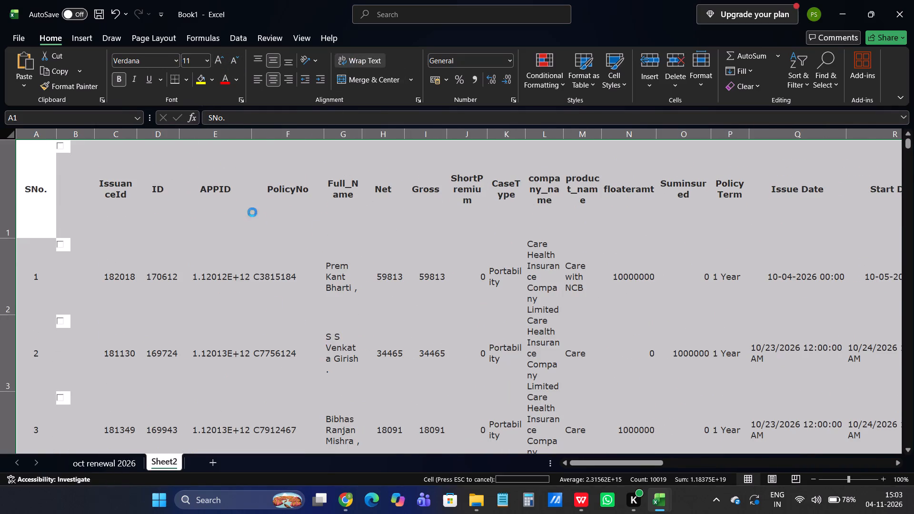
{"action": "left_click", "coordinate": [252, 212]}
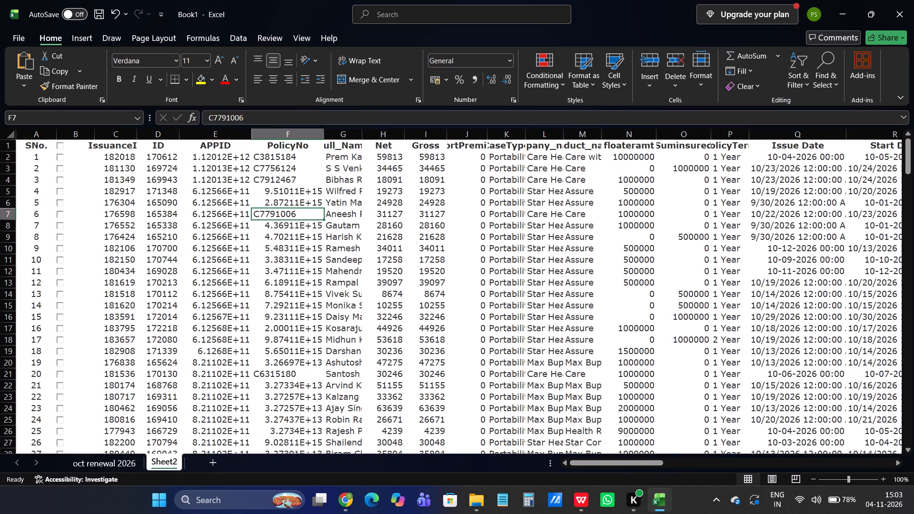
Copy the Sheet2 data from the IssuanceId column onward and paste it over the oct renewal 2026 sheet from cell A1.
{"action": "key", "text": "ctrl+a"}
{"action": "key", "text": "ctrl+c"}
{"action": "key", "text": "ctrl+c"}
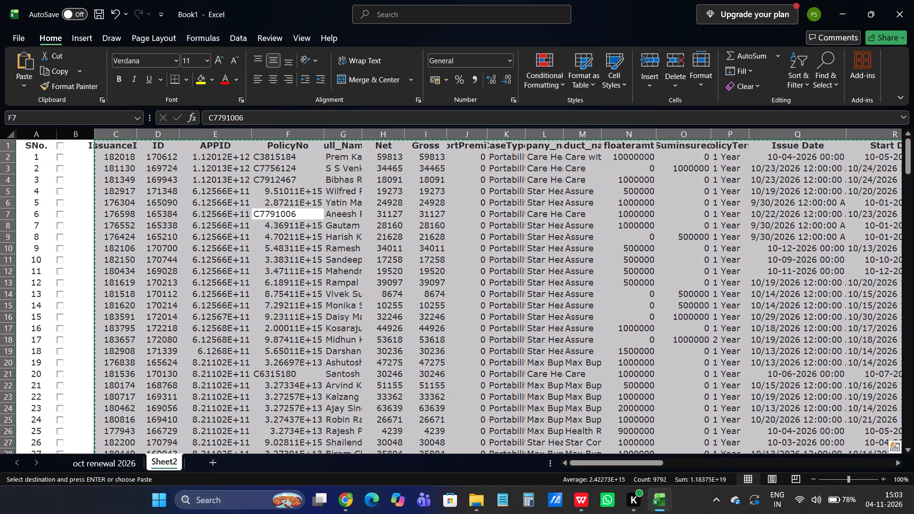
{"action": "left_click", "coordinate": [102, 463]}
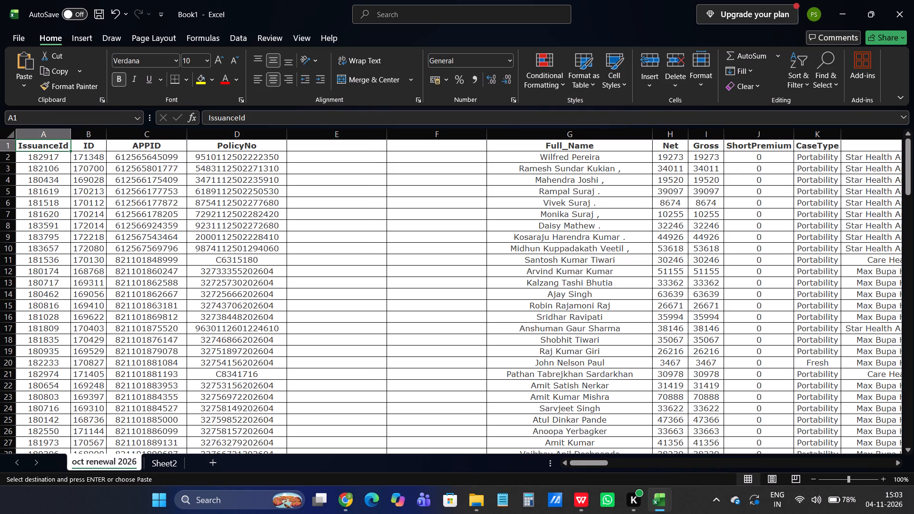
{"action": "left_click", "coordinate": [51, 148]}
{"action": "key", "text": "ctrl+v"}
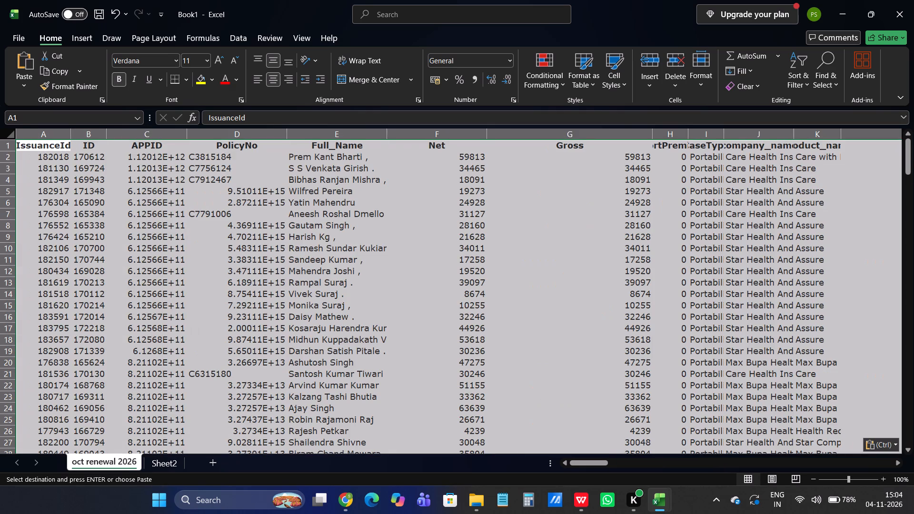
{"action": "scroll", "coordinate": [212, 238], "scroll_direction": "down", "scroll_amount": 18}
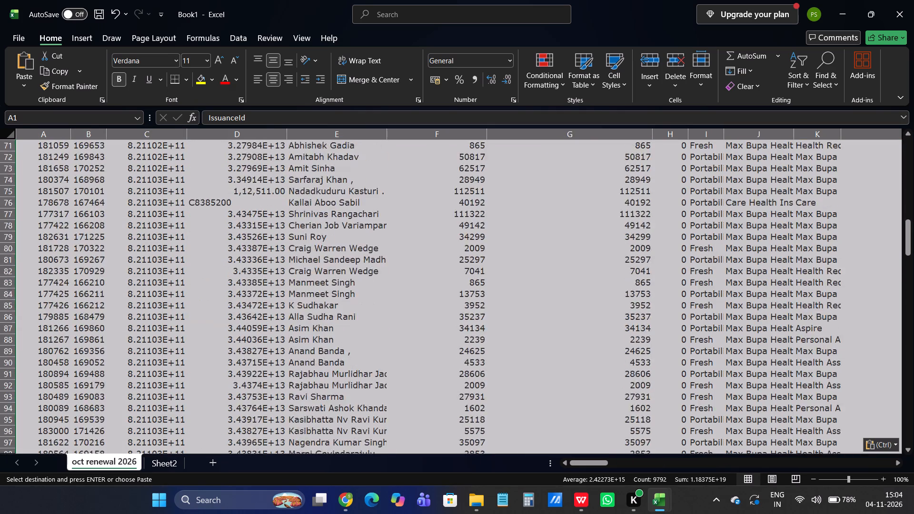
{"action": "scroll", "coordinate": [196, 263], "scroll_direction": "down", "scroll_amount": 20}
{"action": "scroll", "coordinate": [196, 263], "scroll_direction": "down", "scroll_amount": 20}
{"action": "scroll", "coordinate": [196, 263], "scroll_direction": "down", "scroll_amount": 2}
{"action": "scroll", "coordinate": [203, 271], "scroll_direction": "up", "scroll_amount": 5}
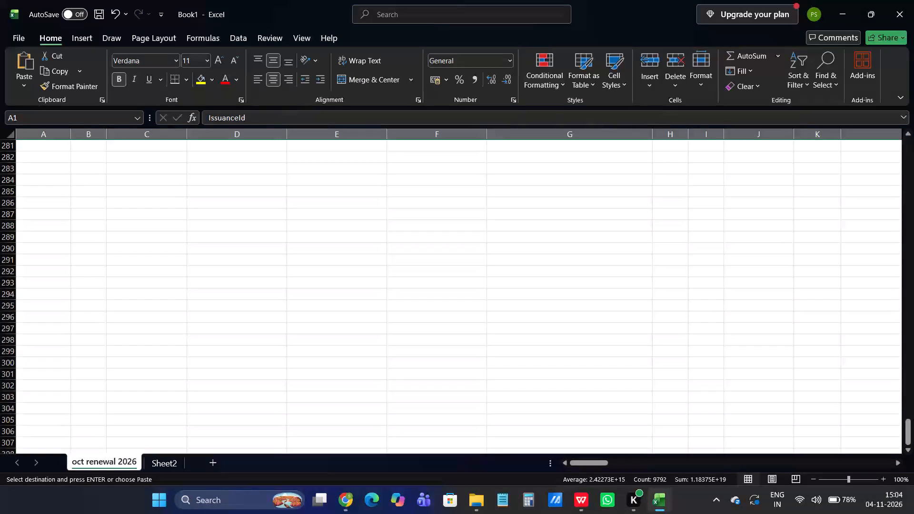
{"action": "scroll", "coordinate": [206, 266], "scroll_direction": "up", "scroll_amount": 14}
{"action": "scroll", "coordinate": [208, 264], "scroll_direction": "up", "scroll_amount": 20}
{"action": "scroll", "coordinate": [208, 264], "scroll_direction": "up", "scroll_amount": 20}
{"action": "scroll", "coordinate": [208, 264], "scroll_direction": "up", "scroll_amount": 10}
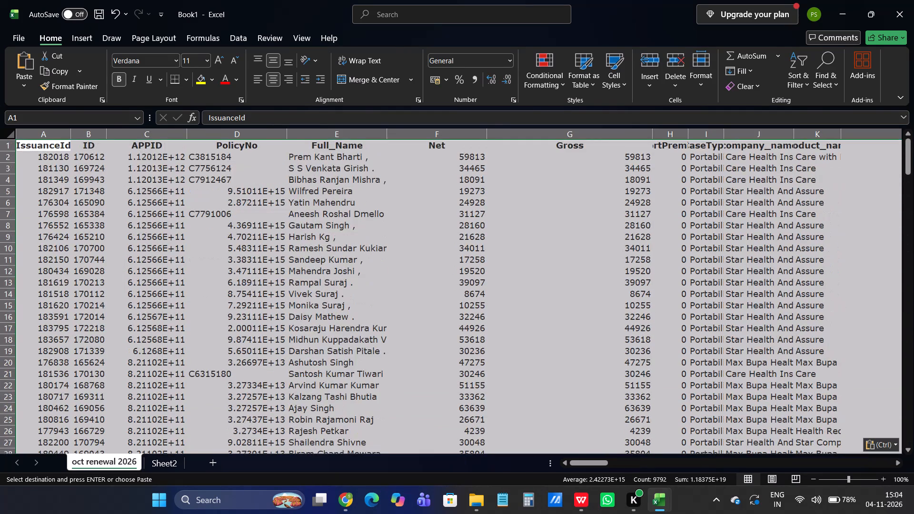
Delete Sheet2 from Book1.
{"action": "right_click", "coordinate": [168, 461]}
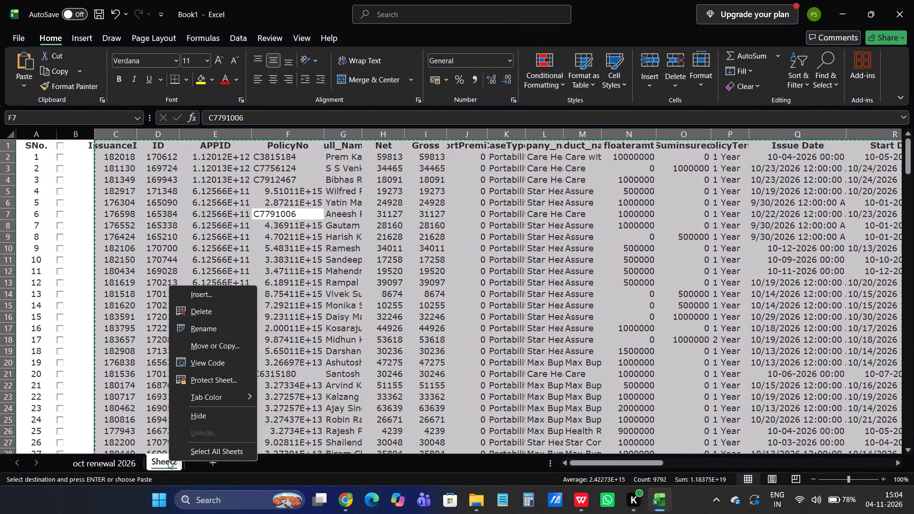
{"action": "left_click", "coordinate": [202, 314]}
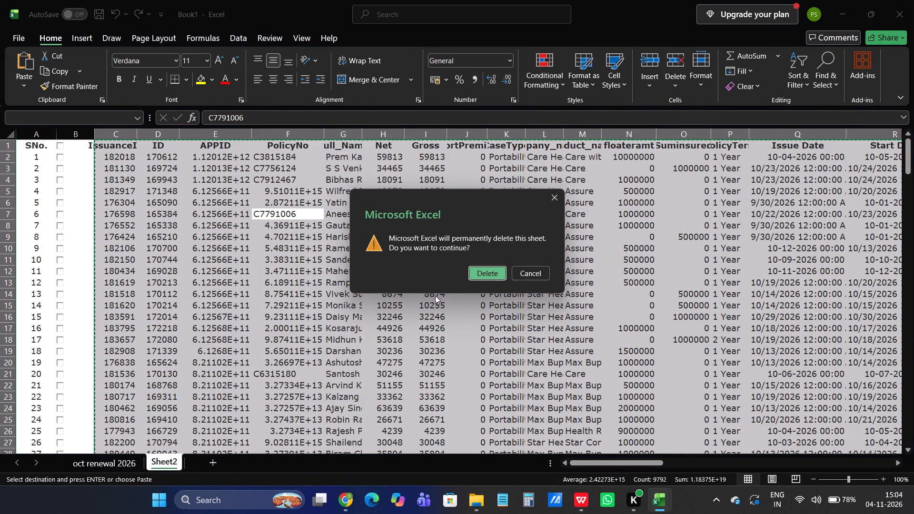
{"action": "left_click", "coordinate": [482, 273]}
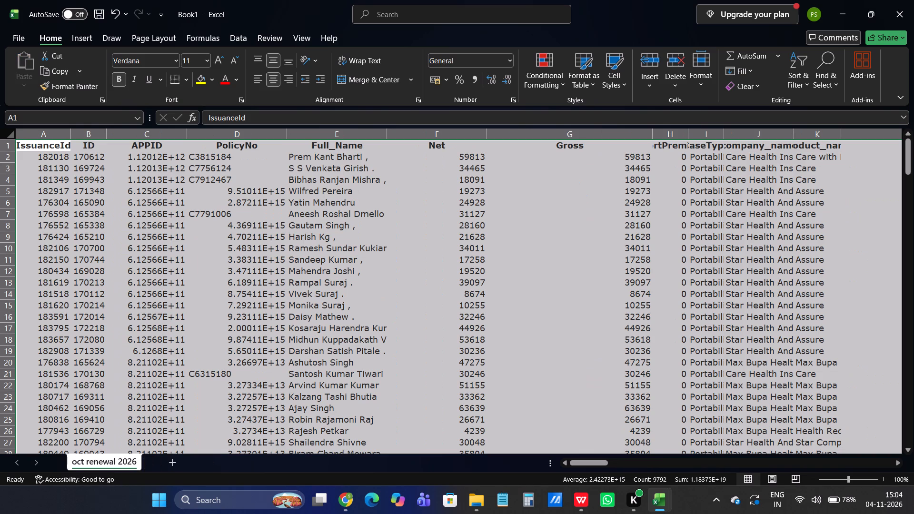
Undo the last action and switch back to Book1.
{"action": "key", "text": "ctrl+z"}
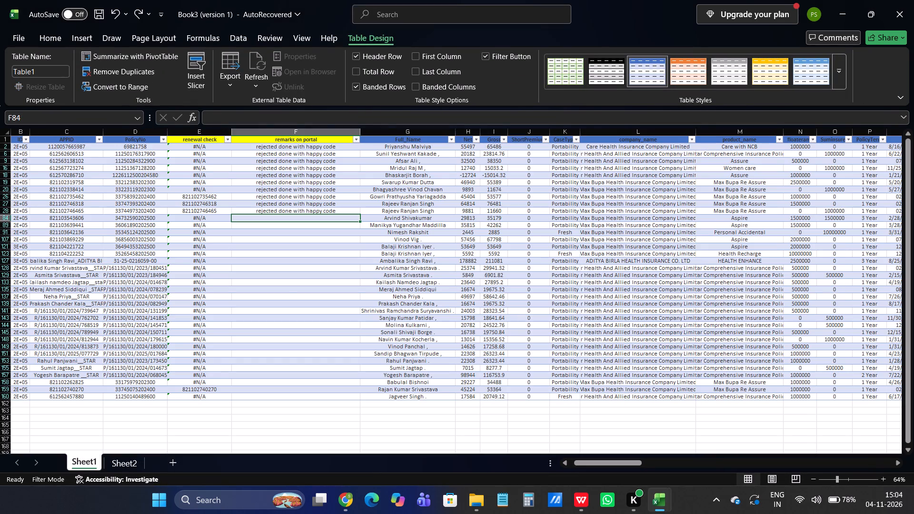
{"action": "key", "text": "alt+Tab"}
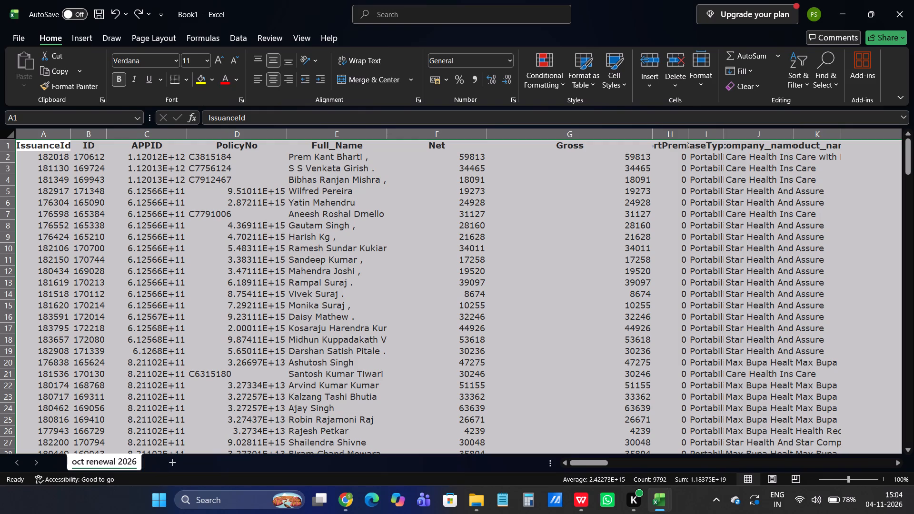
Center all the data horizontally in the oct renewal 2026 sheet.
{"action": "left_click", "coordinate": [145, 233]}
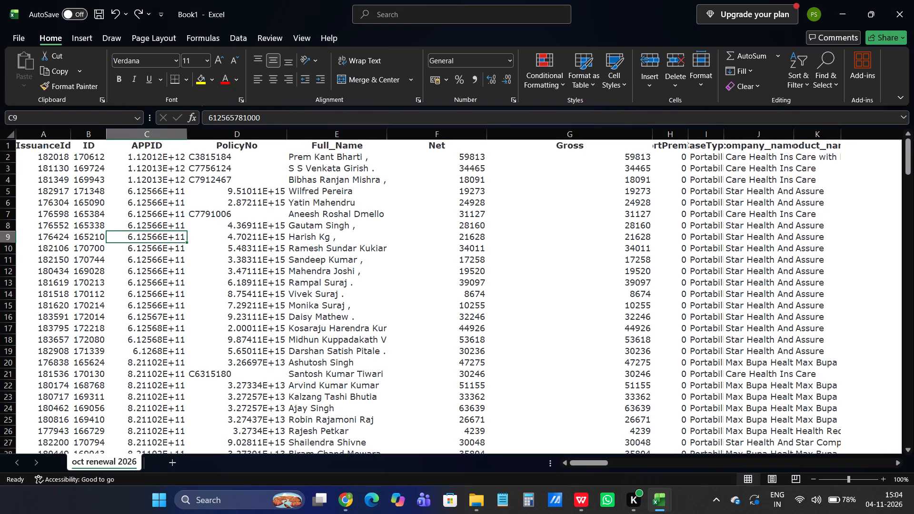
{"action": "key", "text": "ctrl+a"}
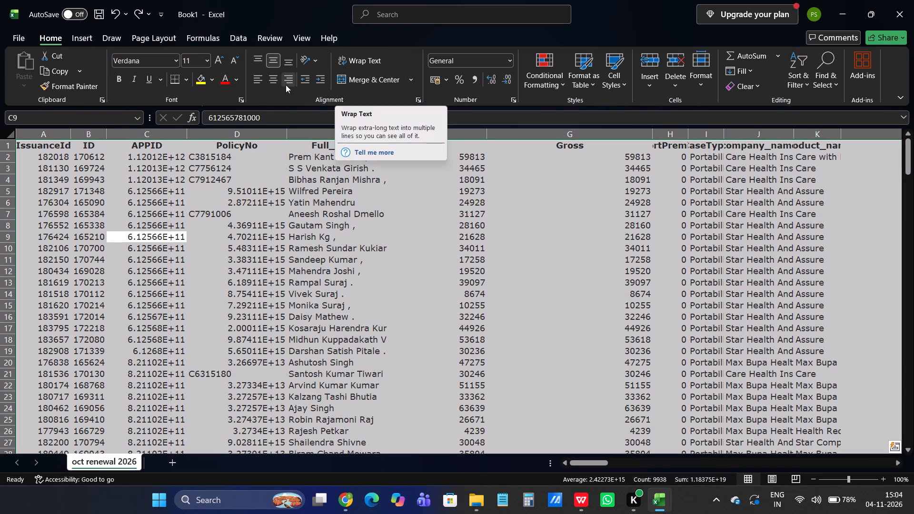
{"action": "left_click", "coordinate": [274, 79]}
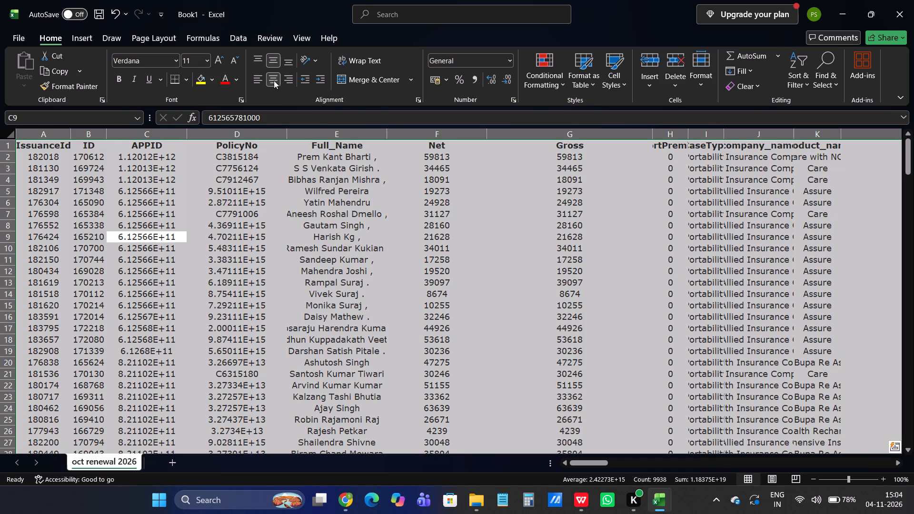
Apply all borders to the oct renewal 2026 data and autofit its column widths.
{"action": "left_click", "coordinate": [187, 84]}
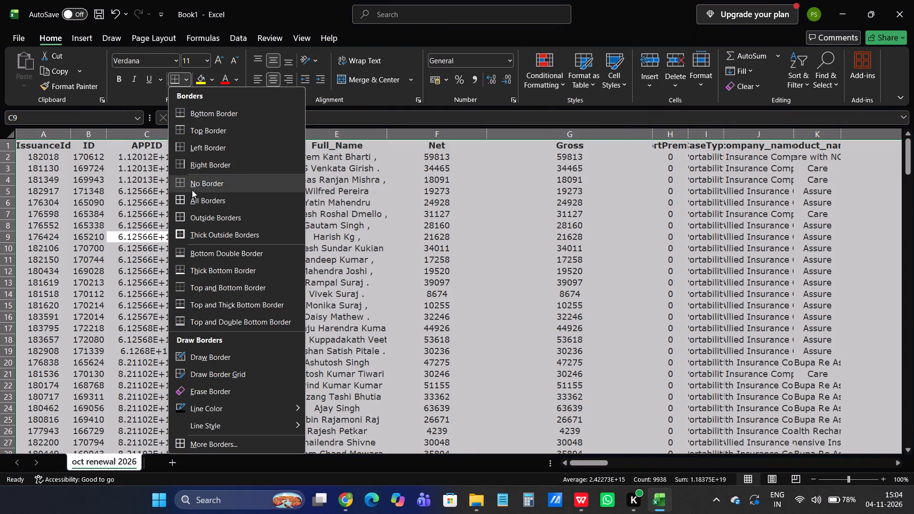
{"action": "left_click", "coordinate": [193, 201]}
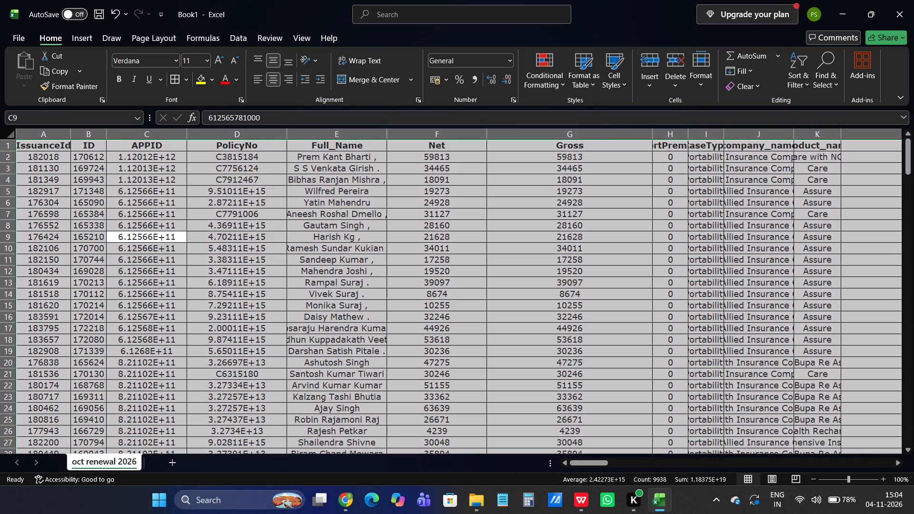
{"action": "left_click", "coordinate": [702, 79]}
{"action": "left_click", "coordinate": [719, 178]}
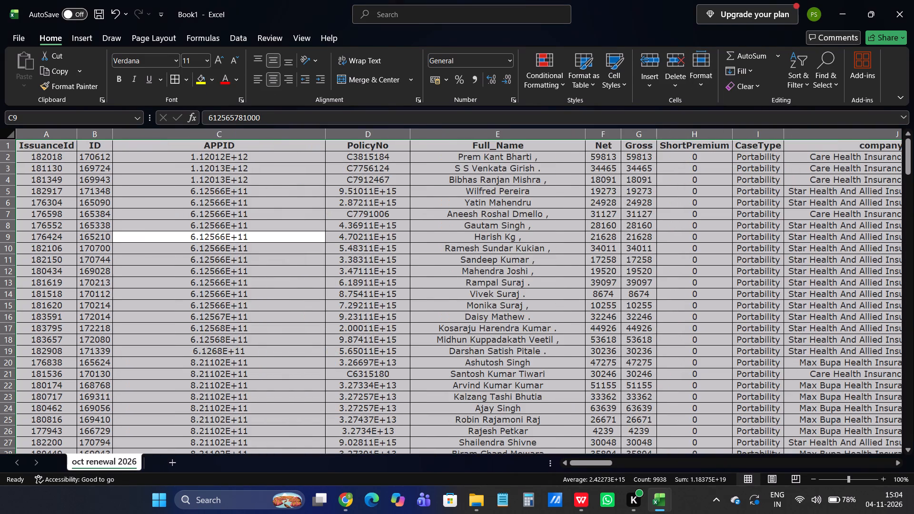
Format the APPID and PolicyNo columns as Number with no decimal places.
{"action": "left_click_drag", "start_coordinate": [235, 130], "coordinate": [351, 140]}
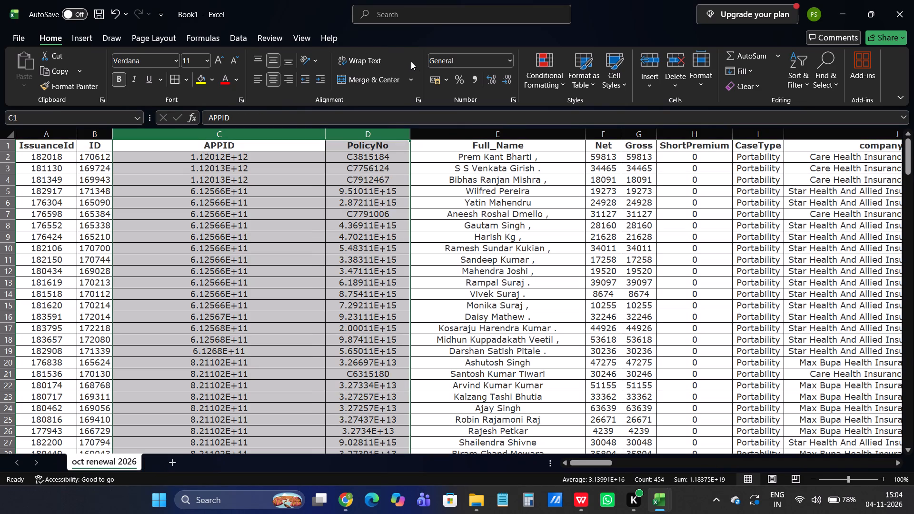
{"action": "left_click", "coordinate": [289, 130]}
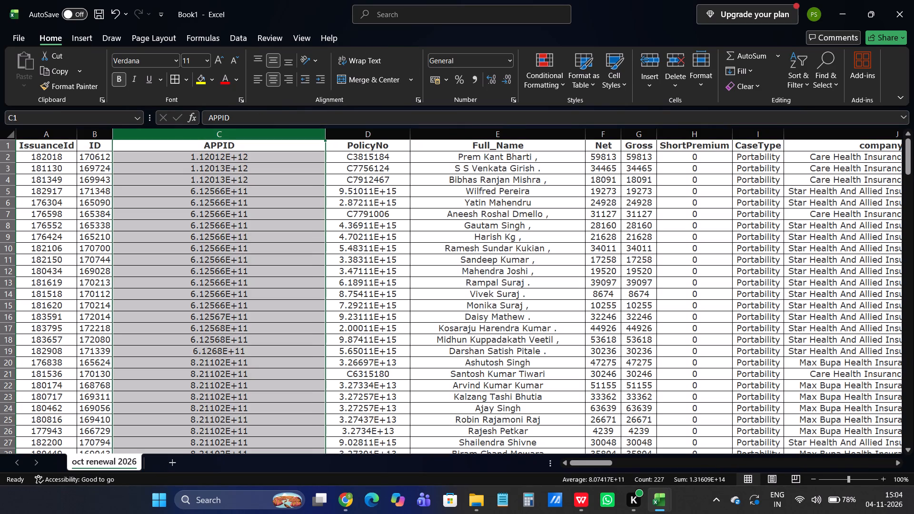
{"action": "left_click_drag", "start_coordinate": [275, 145], "coordinate": [343, 146]}
{"action": "left_click_drag", "start_coordinate": [249, 133], "coordinate": [356, 135]}
{"action": "left_click", "coordinate": [509, 63]}
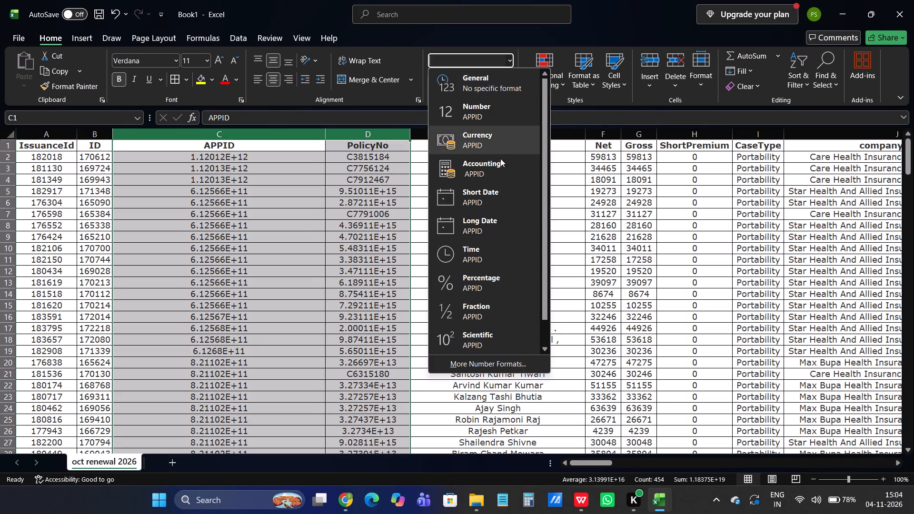
{"action": "left_click", "coordinate": [480, 116]}
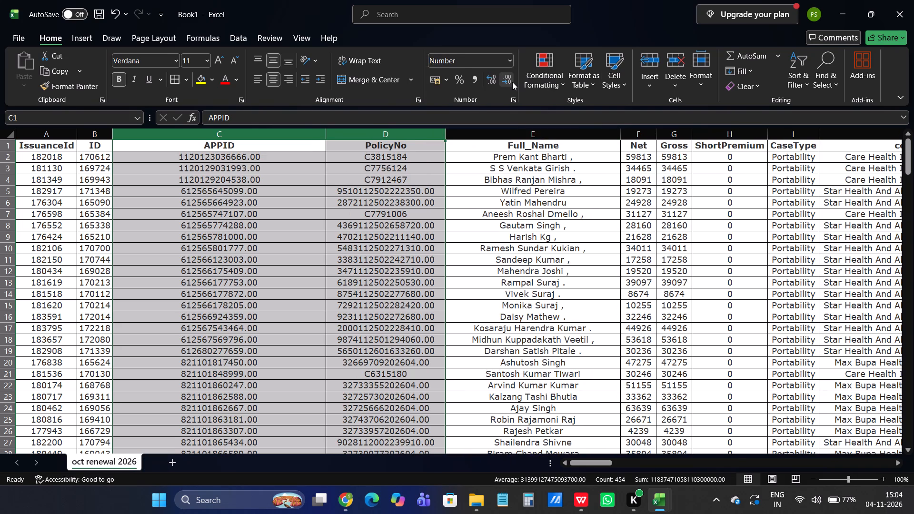
{"action": "triple_click", "coordinate": [510, 82]}
{"action": "double_click", "coordinate": [510, 82]}
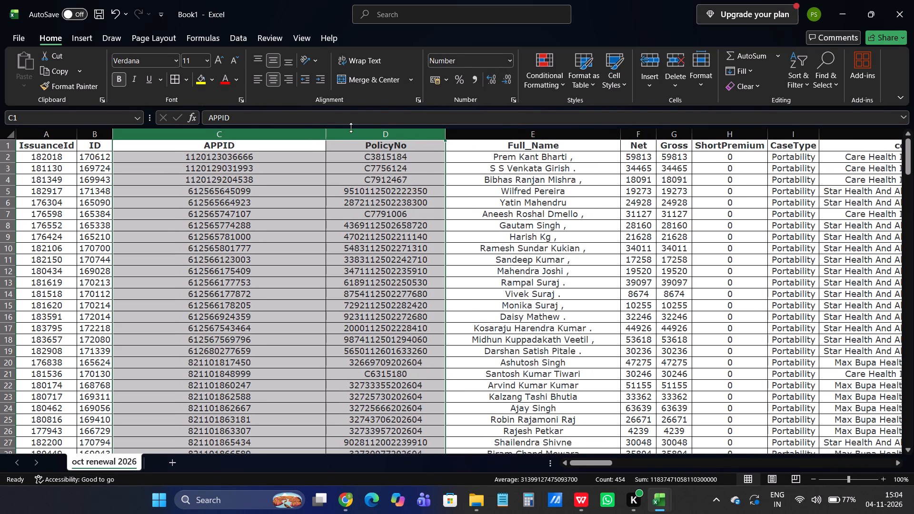
{"action": "left_click", "coordinate": [285, 157]}
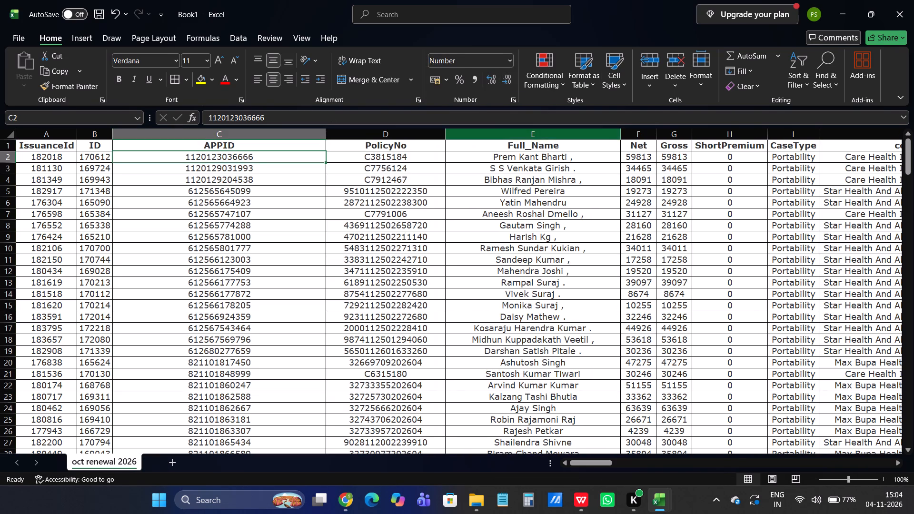
Insert two blank columns between the PolicyNo and Full_Name columns.
{"action": "right_click", "coordinate": [503, 134]}
{"action": "left_click", "coordinate": [530, 254]}
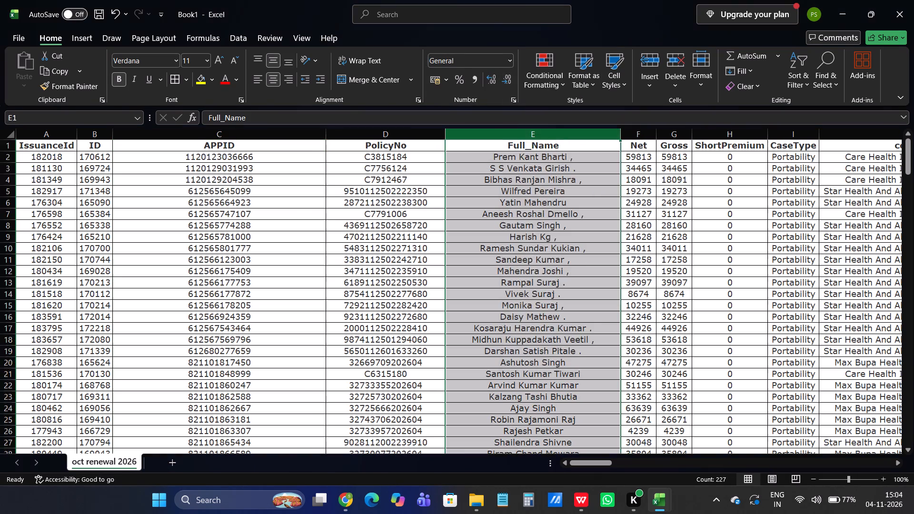
{"action": "right_click", "coordinate": [484, 133]}
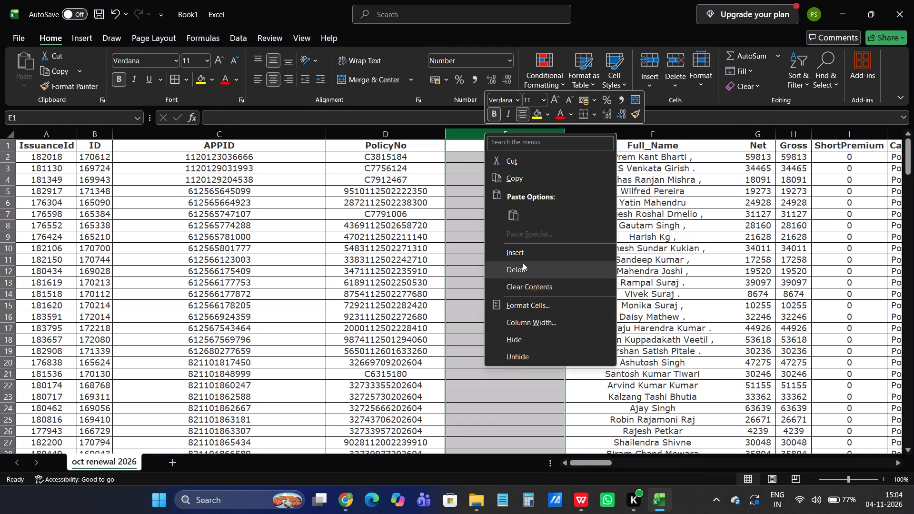
{"action": "left_click", "coordinate": [523, 257]}
{"action": "left_click", "coordinate": [460, 146]}
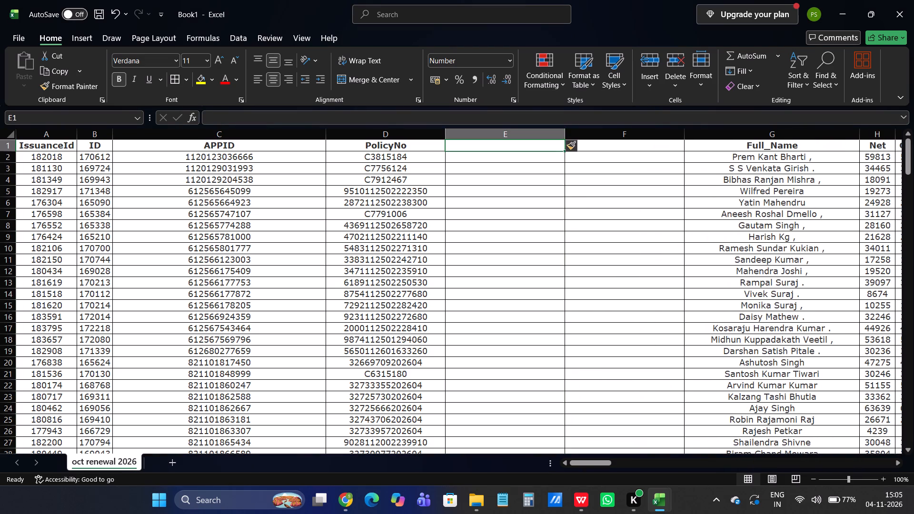
Add a new worksheet named oct fresh 2025 and select its cell A1.
{"action": "left_click", "coordinate": [172, 462]}
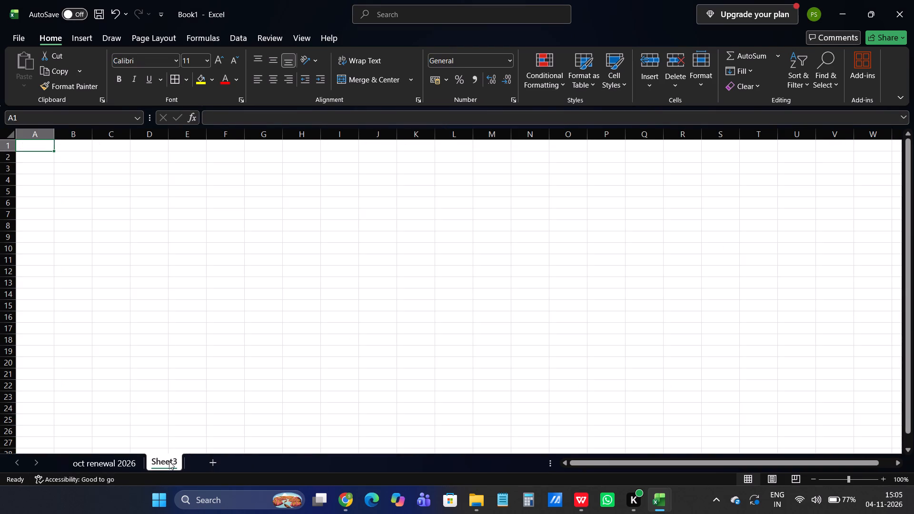
{"action": "double_click", "coordinate": [169, 461]}
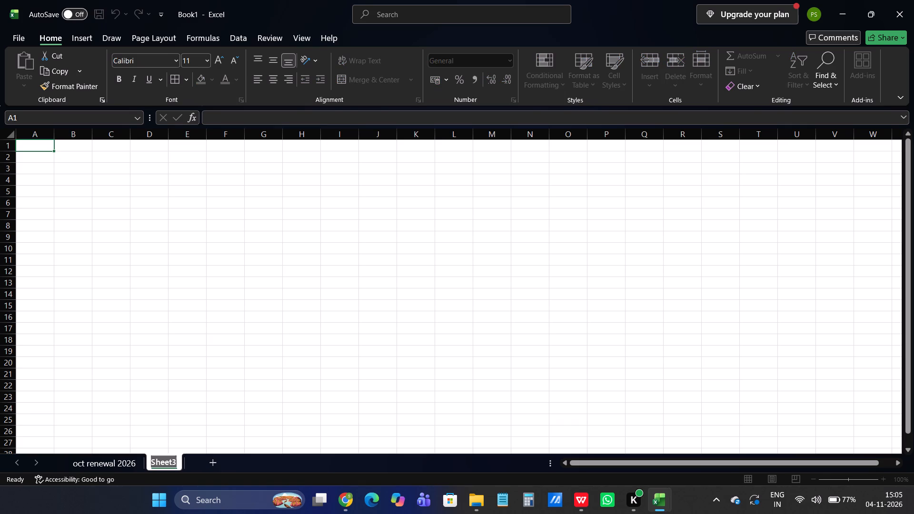
{"action": "type", "text": "oct"}
{"action": "key", "text": "space"}
{"action": "type", "text": "fresh 20.25"}
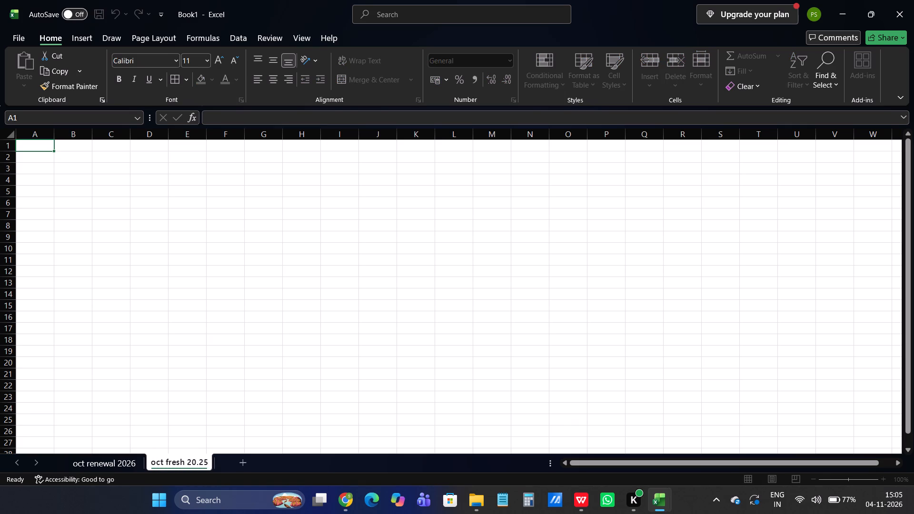
{"action": "key", "text": "Return"}
{"action": "double_click", "coordinate": [193, 459]}
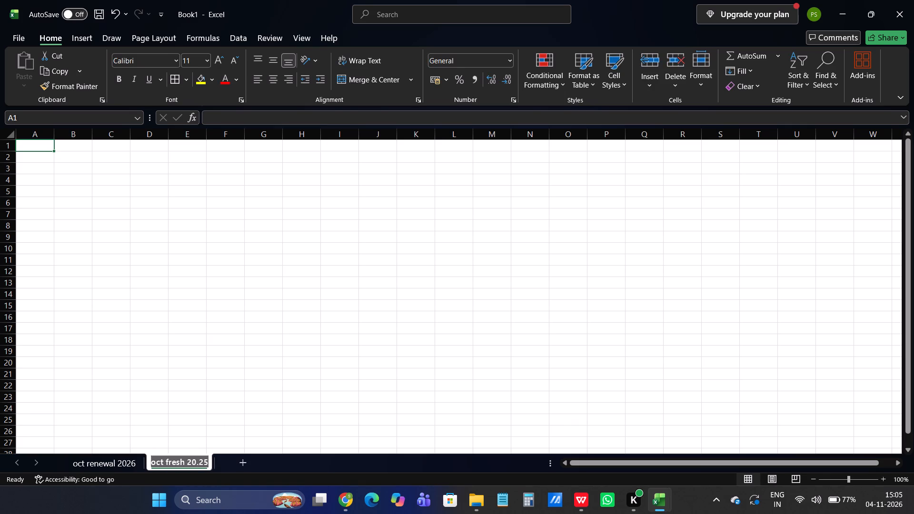
{"action": "left_click", "coordinate": [199, 460]}
{"action": "key", "text": "BackSpace"}
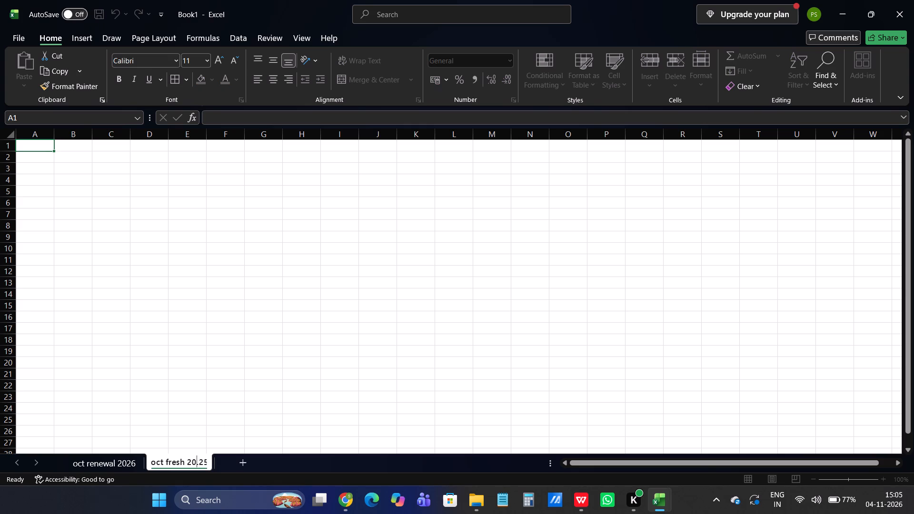
{"action": "left_click", "coordinate": [171, 427]}
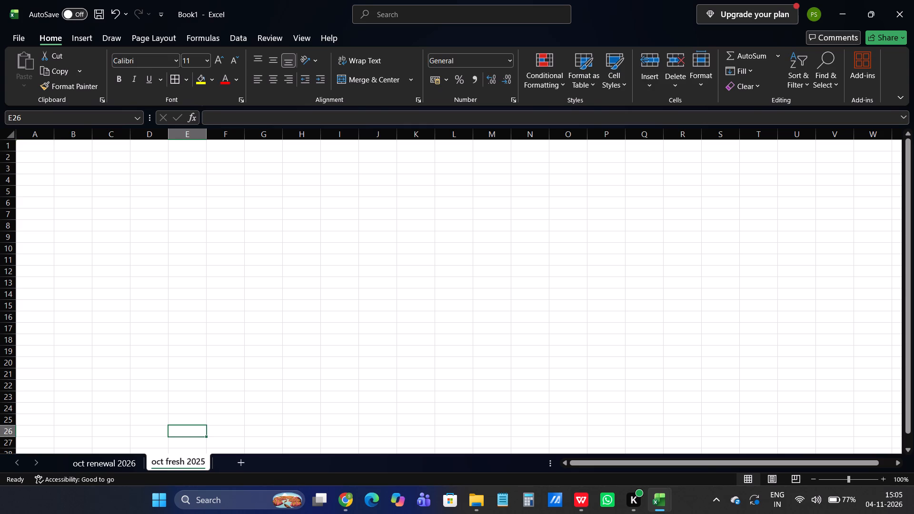
{"action": "left_click", "coordinate": [43, 148]}
Switch to Chrome and set the Final Payout report's date type filter to Issue Date.
{"action": "key", "text": "alt+Tab"}
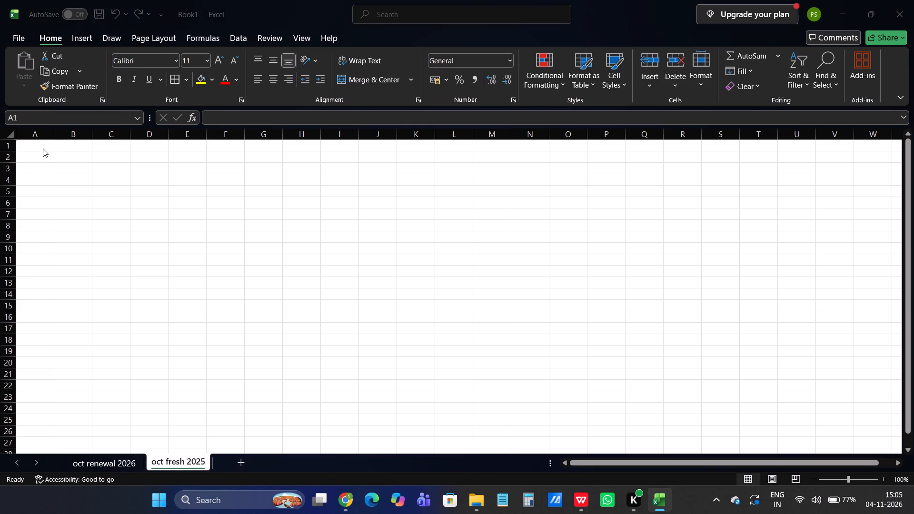
{"action": "key", "text": "alt+Tab"}
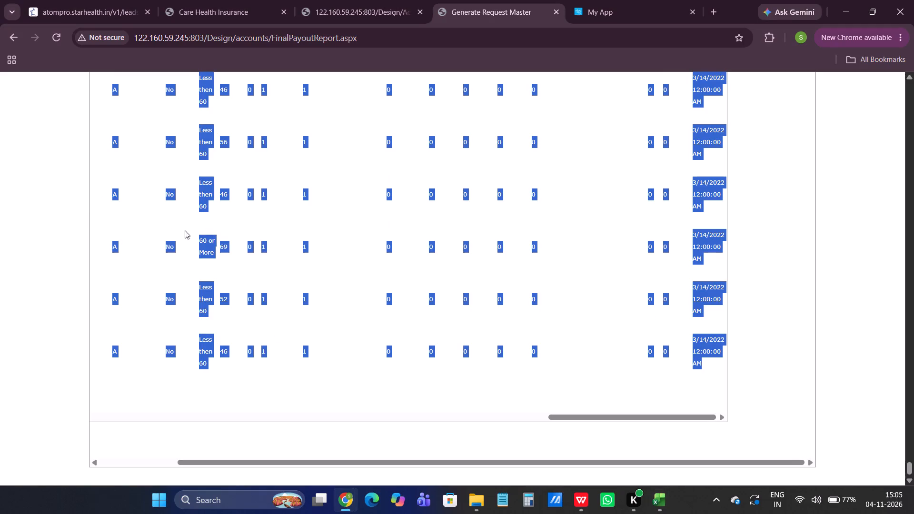
{"action": "left_click_drag", "start_coordinate": [558, 417], "coordinate": [133, 402]}
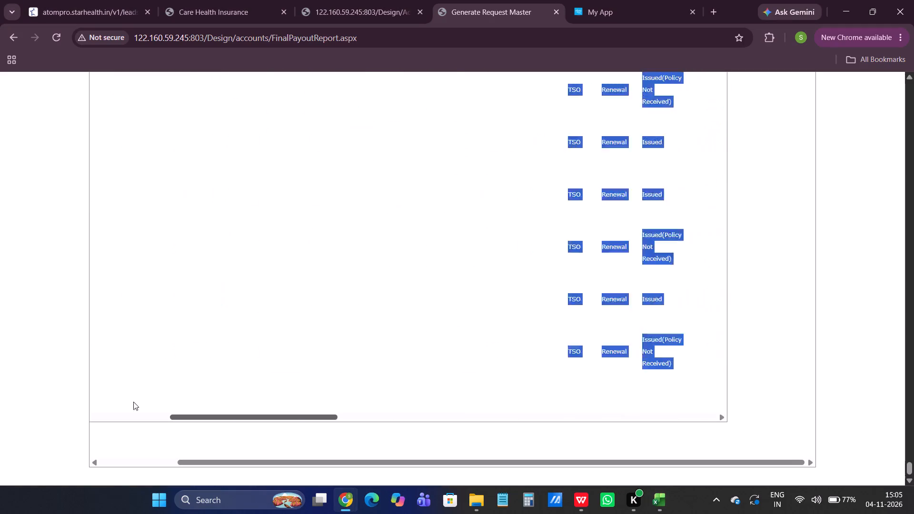
{"action": "left_click_drag", "start_coordinate": [133, 402], "coordinate": [54, 399]}
{"action": "left_click_drag", "start_coordinate": [191, 423], "coordinate": [180, 421]}
{"action": "left_click_drag", "start_coordinate": [180, 416], "coordinate": [111, 425]}
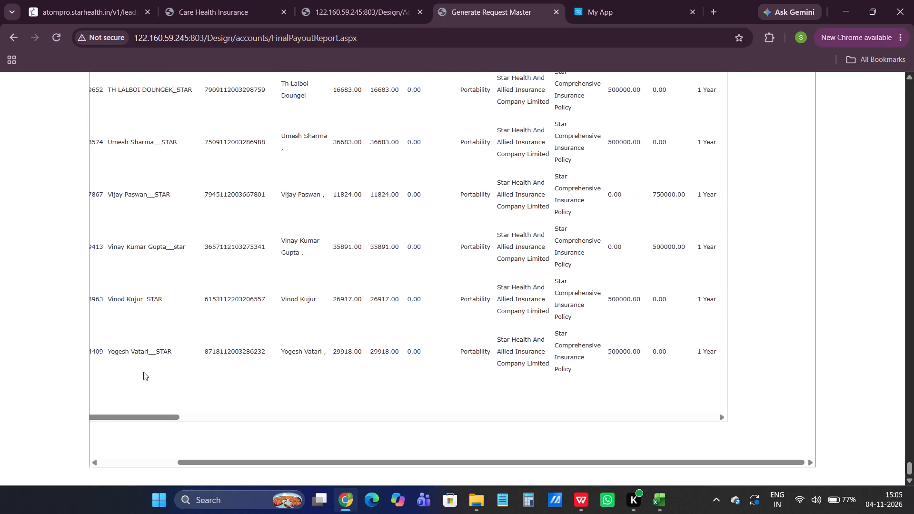
{"action": "scroll", "coordinate": [196, 344], "scroll_direction": "up", "scroll_amount": 18}
{"action": "middle_click", "coordinate": [203, 340]}
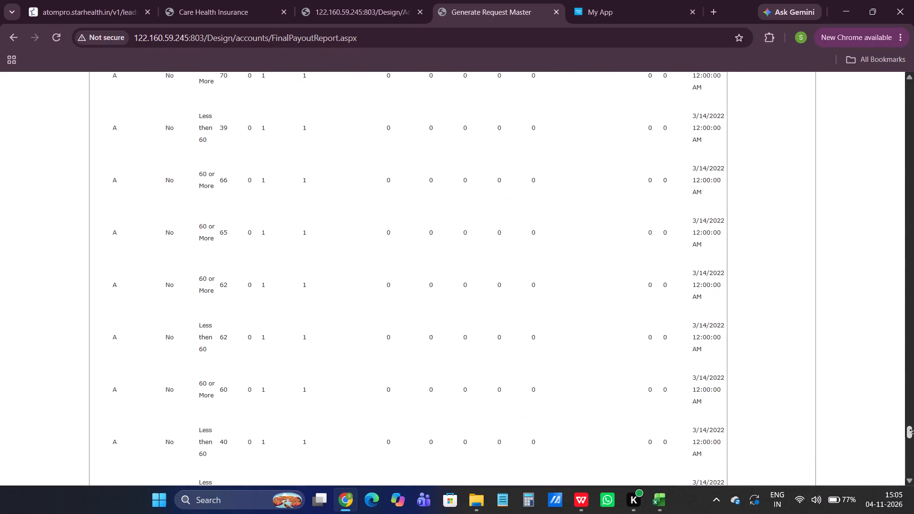
{"action": "left_click", "coordinate": [12, 312]}
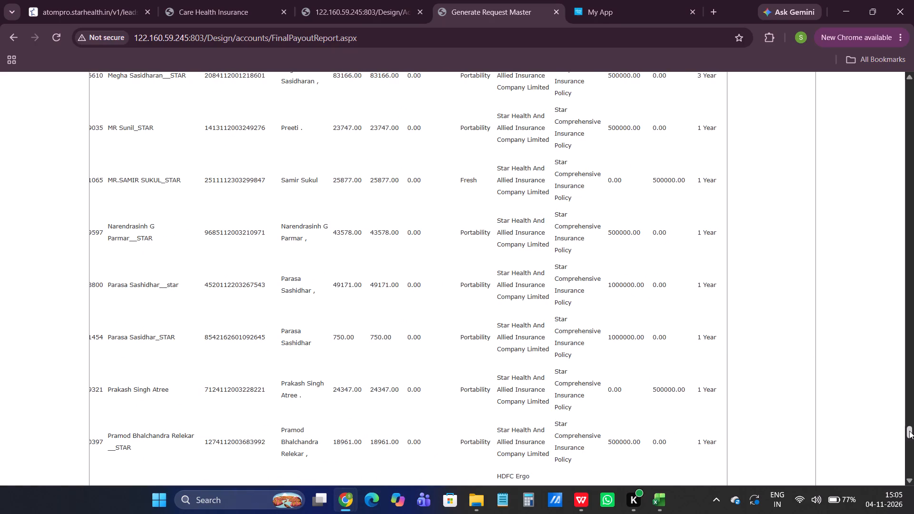
{"action": "left_click", "coordinate": [379, 246]}
{"action": "middle_click", "coordinate": [379, 245]}
{"action": "scroll", "coordinate": [379, 245], "scroll_direction": "up", "scroll_amount": 1}
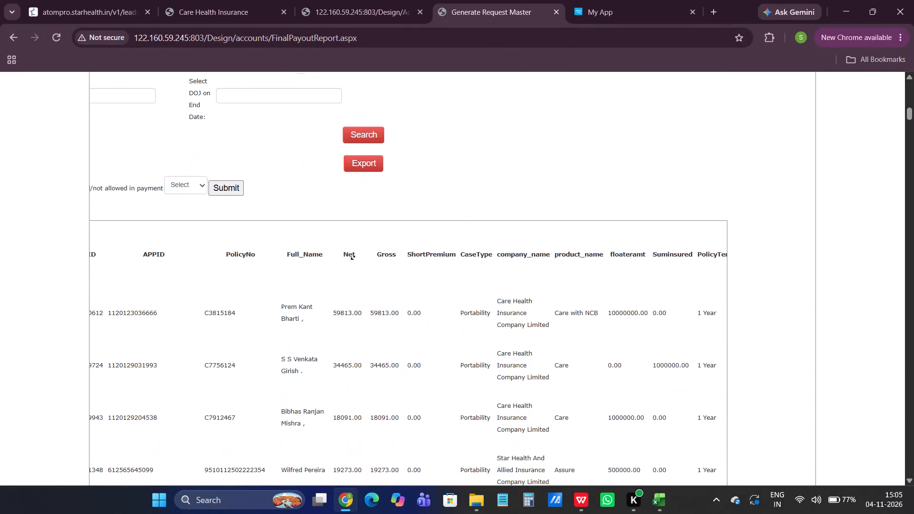
{"action": "left_click", "coordinate": [358, 275]}
{"action": "left_click", "coordinate": [162, 276]}
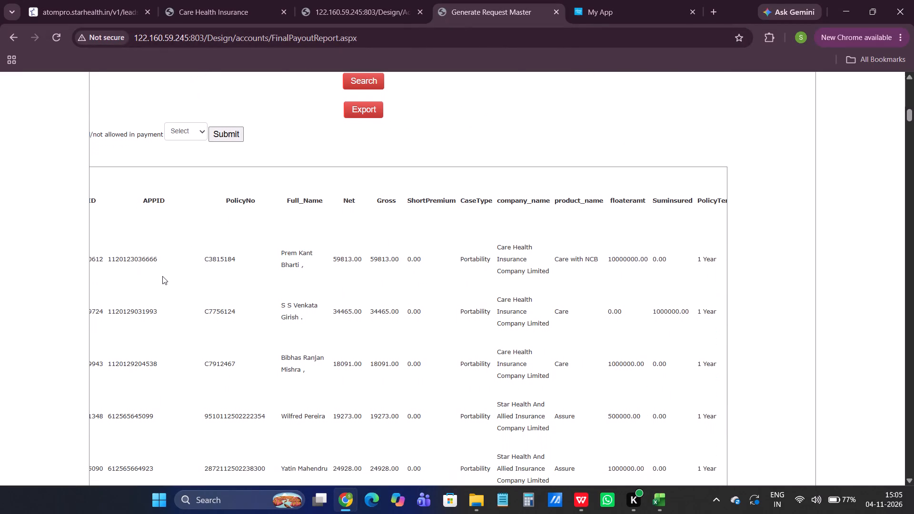
{"action": "key", "text": "Left"}
{"action": "key", "text": "Left"}
{"action": "key", "text": "Left"}
{"action": "key", "text": "Left"}
{"action": "key", "text": "Left"}
{"action": "key", "text": "Left"}
{"action": "key", "text": "Left"}
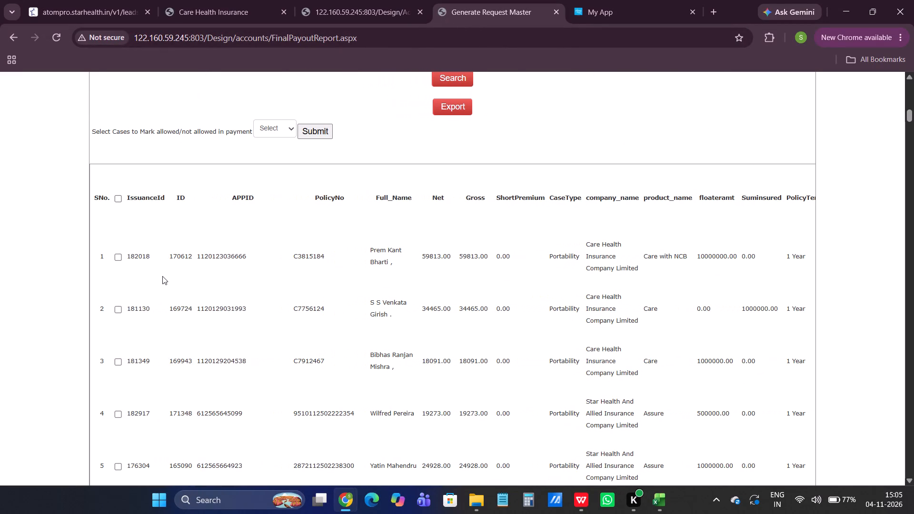
{"action": "scroll", "coordinate": [377, 266], "scroll_direction": "up", "scroll_amount": 3}
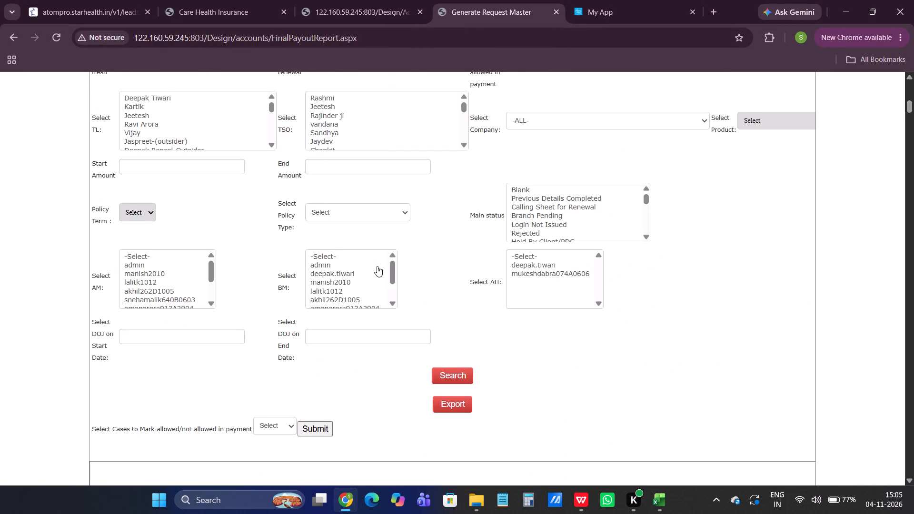
{"action": "scroll", "coordinate": [377, 266], "scroll_direction": "up", "scroll_amount": 3}
{"action": "scroll", "coordinate": [466, 219], "scroll_direction": "up", "scroll_amount": 2}
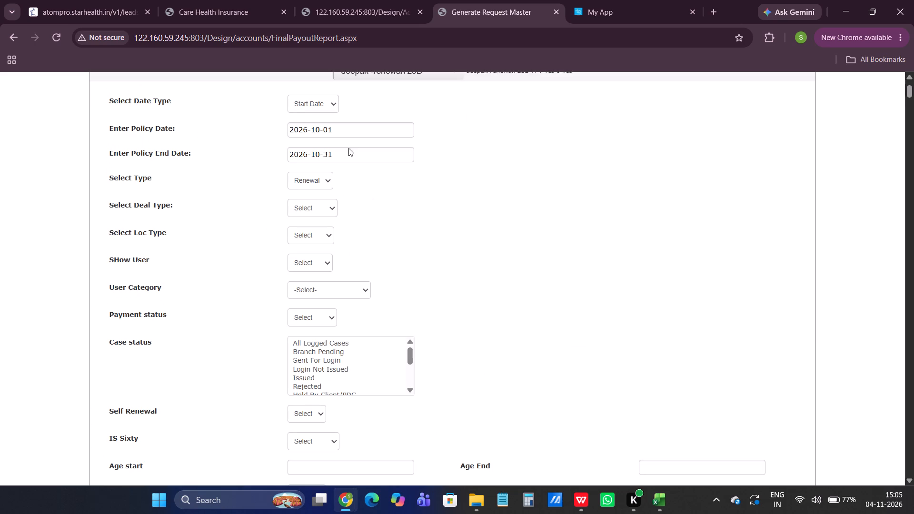
{"action": "left_click", "coordinate": [343, 129]}
{"action": "left_click", "coordinate": [315, 97]}
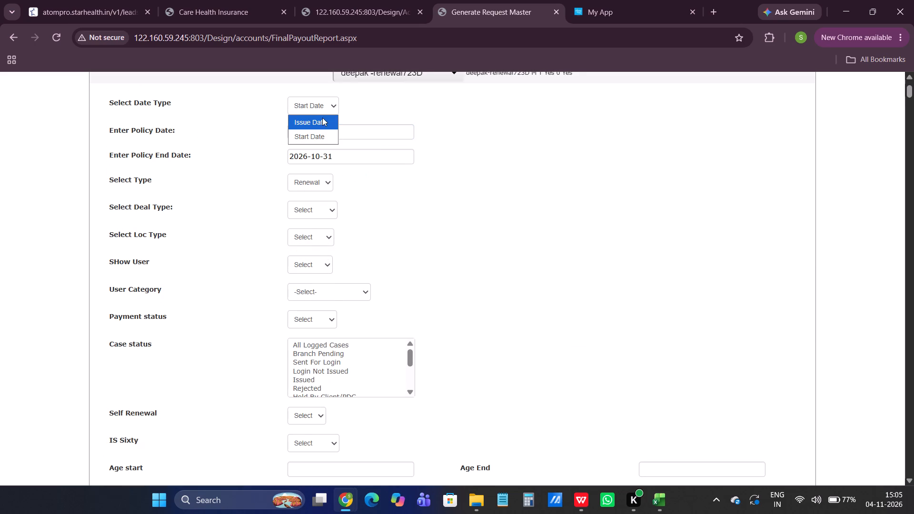
{"action": "left_click", "coordinate": [323, 120]}
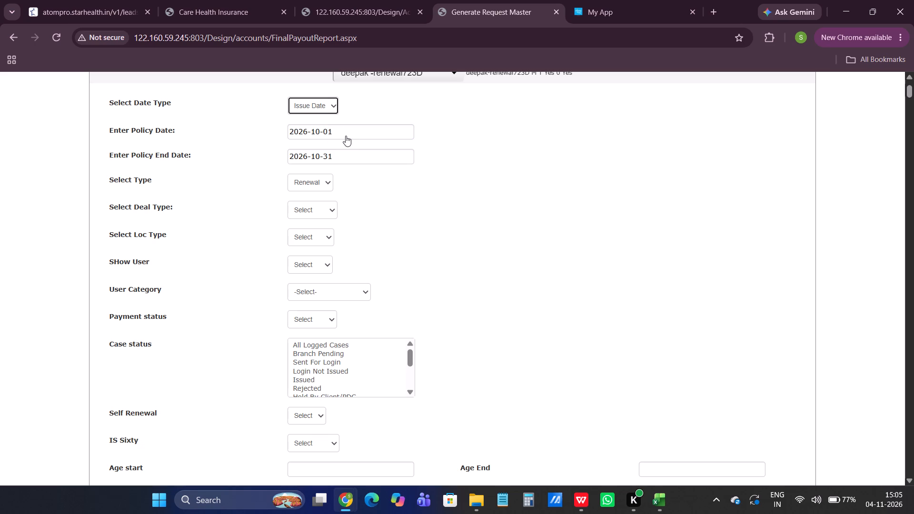
Set the report's policy date range from 2025-10-01 to 2025-10-31.
{"action": "left_click", "coordinate": [346, 136]}
{"action": "left_click", "coordinate": [346, 136]}
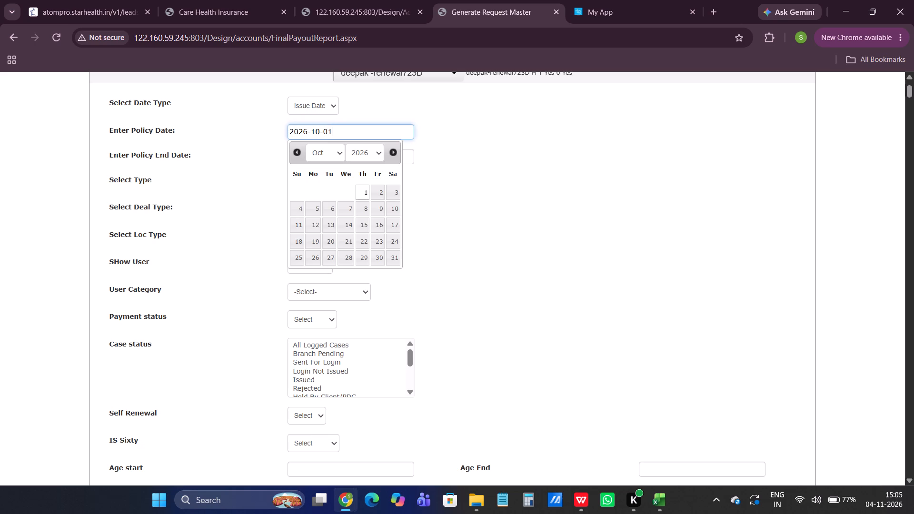
{"action": "left_click", "coordinate": [384, 150]}
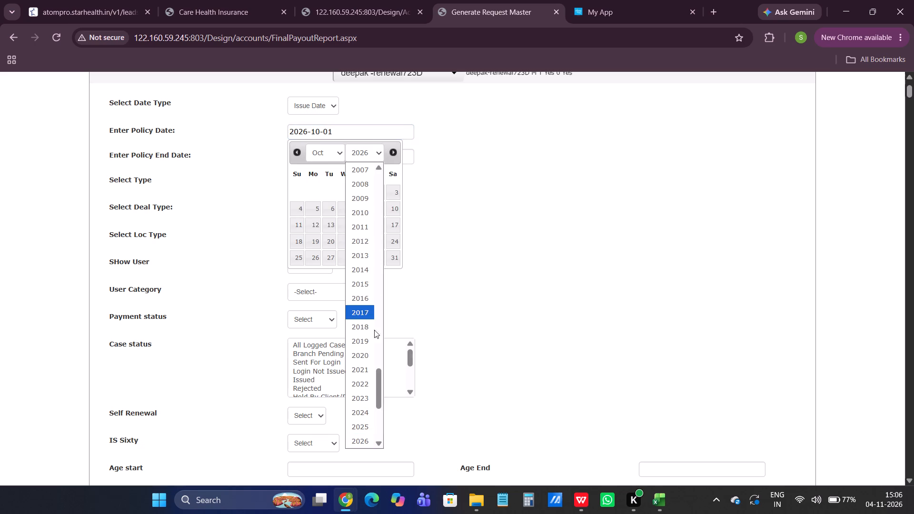
{"action": "left_click", "coordinate": [370, 428]}
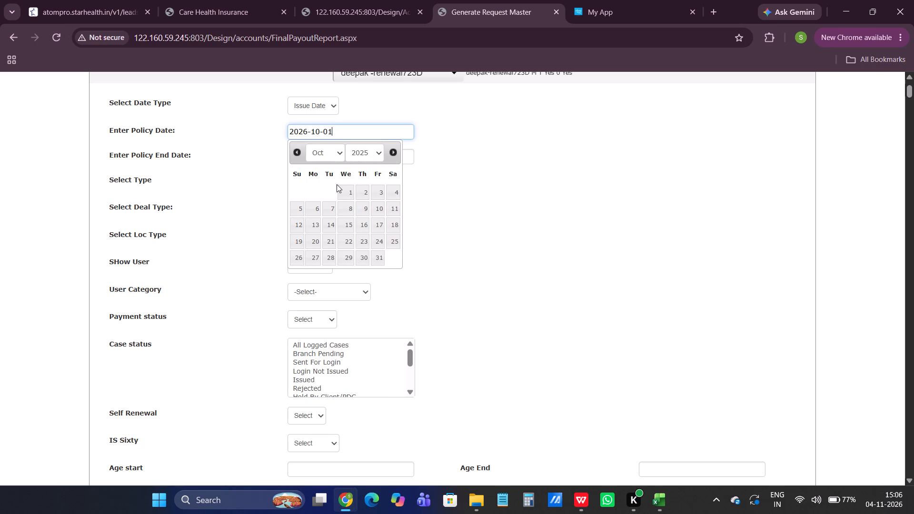
{"action": "left_click", "coordinate": [341, 188]}
{"action": "left_click", "coordinate": [306, 158]}
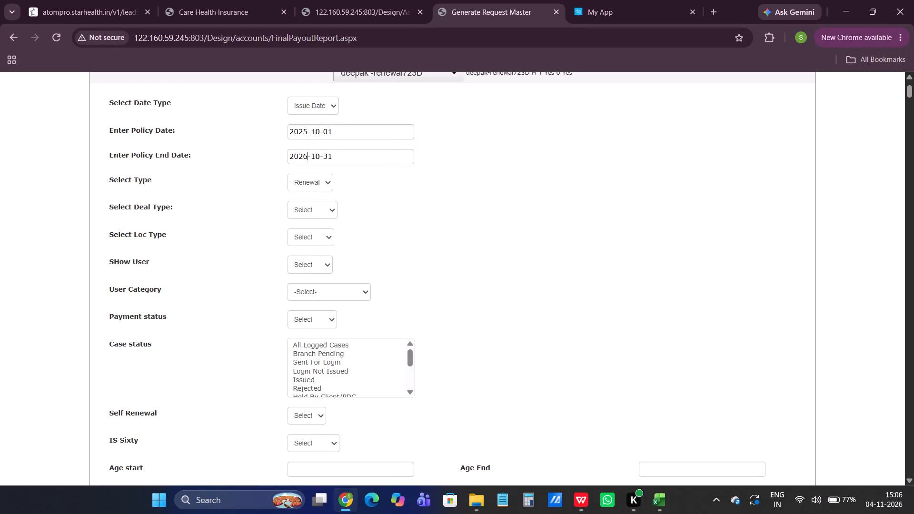
{"action": "key", "text": "BackSpace"}
{"action": "key", "text": "5"}
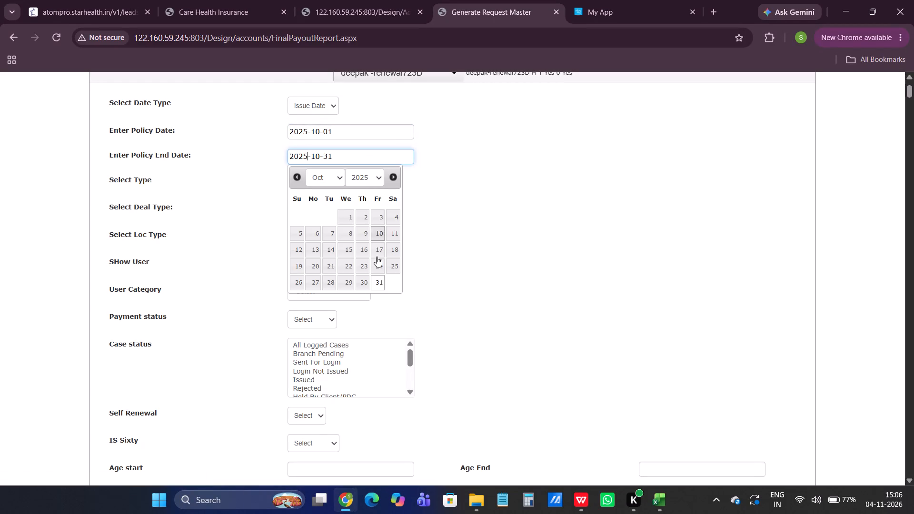
{"action": "left_click", "coordinate": [378, 286]}
Set the report type to Fresh and run the search.
{"action": "left_click", "coordinate": [325, 190]}
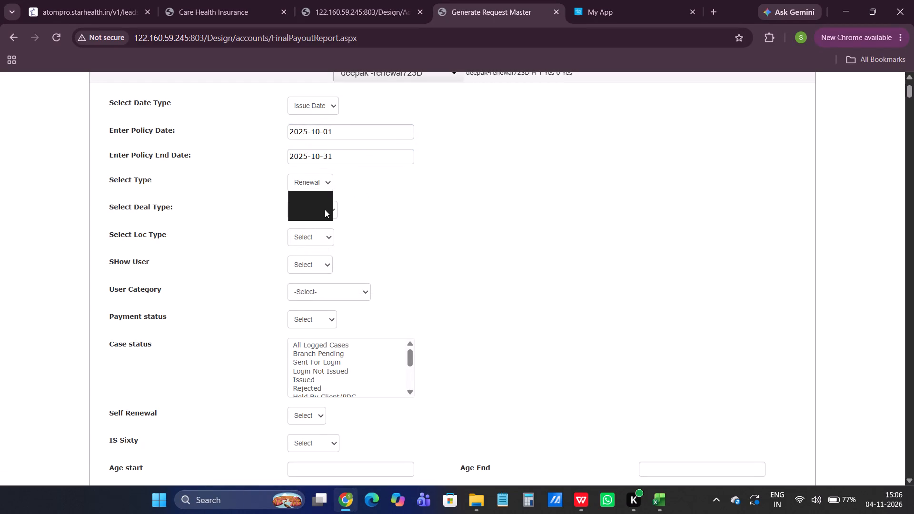
{"action": "left_click", "coordinate": [321, 200]}
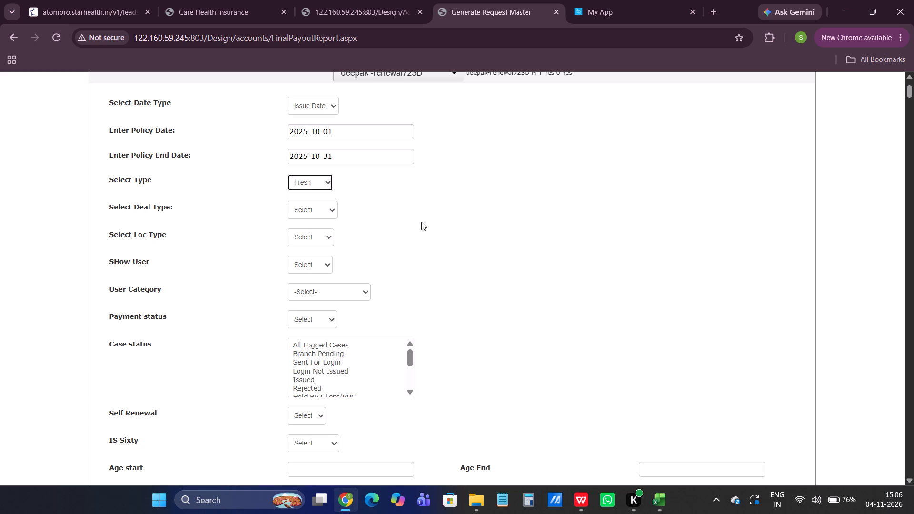
{"action": "scroll", "coordinate": [421, 222], "scroll_direction": "down", "scroll_amount": 4}
{"action": "scroll", "coordinate": [516, 262], "scroll_direction": "down", "scroll_amount": 3}
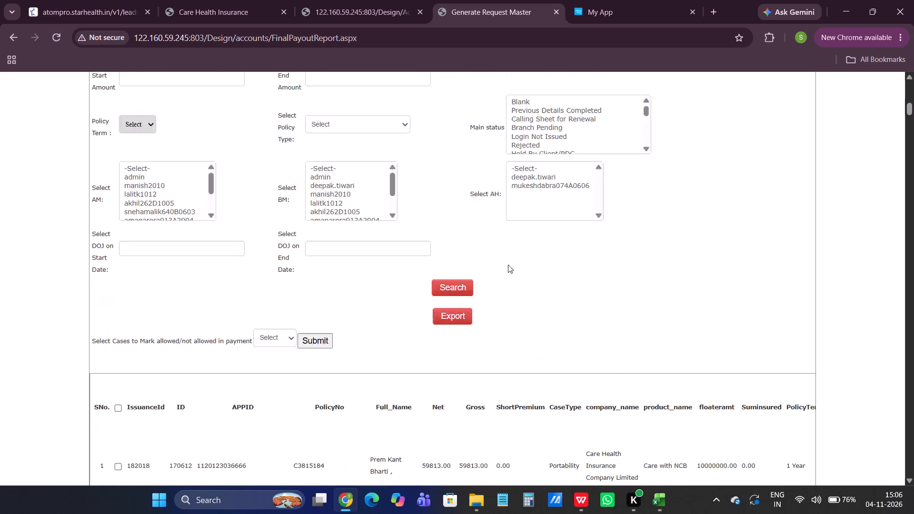
{"action": "left_click", "coordinate": [453, 176]}
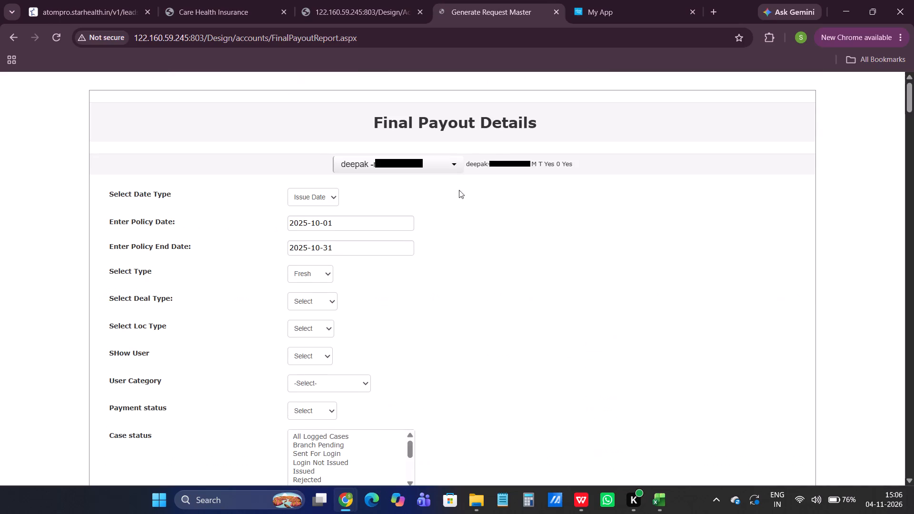
Copy the entire results table, from the SNo. header through the last row and column.
{"action": "scroll", "coordinate": [462, 228], "scroll_direction": "down", "scroll_amount": 14}
{"action": "scroll", "coordinate": [450, 321], "scroll_direction": "down", "scroll_amount": 7}
{"action": "left_click", "coordinate": [521, 292]}
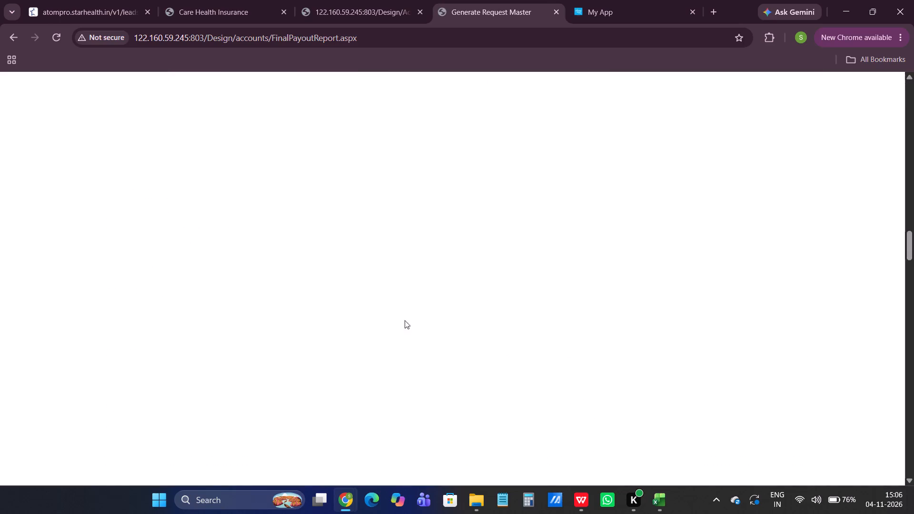
{"action": "scroll", "coordinate": [365, 330], "scroll_direction": "down", "scroll_amount": 20}
{"action": "scroll", "coordinate": [365, 330], "scroll_direction": "down", "scroll_amount": 14}
{"action": "scroll", "coordinate": [356, 305], "scroll_direction": "up", "scroll_amount": 2}
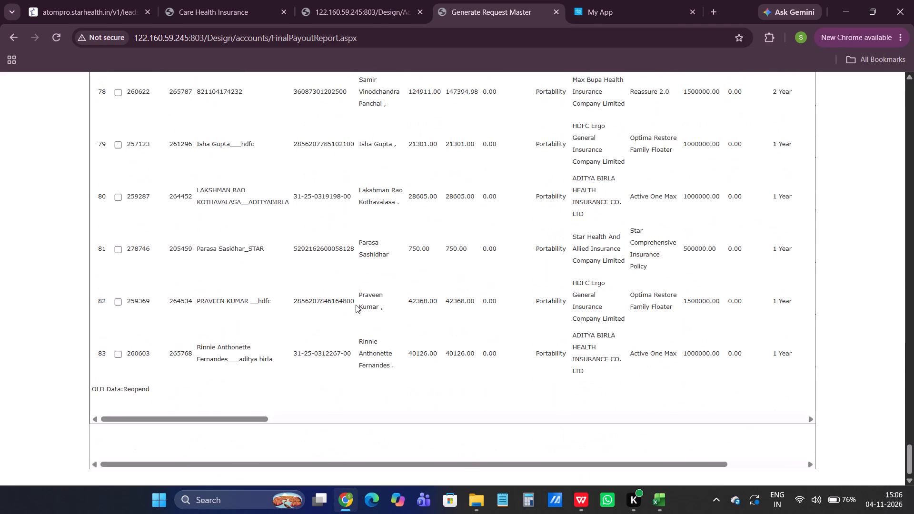
{"action": "scroll", "coordinate": [356, 305], "scroll_direction": "up", "scroll_amount": 20}
{"action": "scroll", "coordinate": [356, 305], "scroll_direction": "up", "scroll_amount": 20}
{"action": "scroll", "coordinate": [356, 305], "scroll_direction": "up", "scroll_amount": 9}
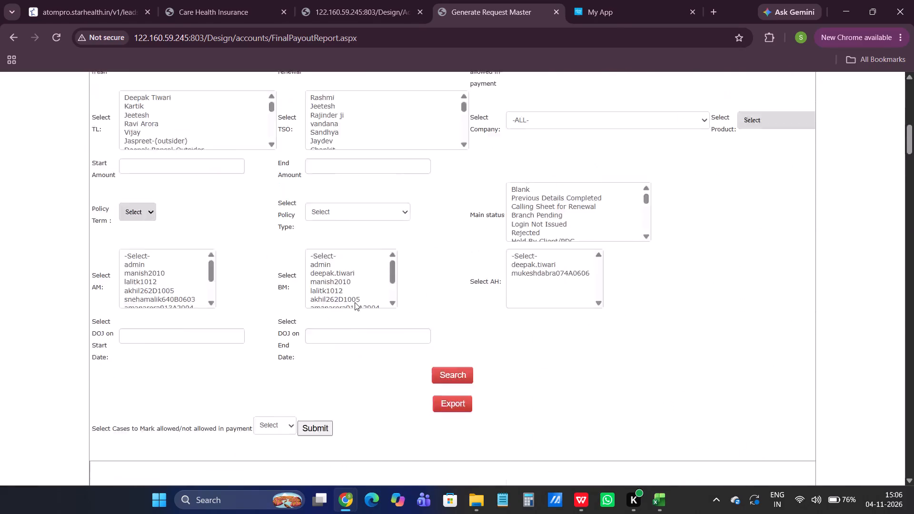
{"action": "scroll", "coordinate": [355, 302], "scroll_direction": "up", "scroll_amount": 1}
{"action": "scroll", "coordinate": [355, 302], "scroll_direction": "down", "scroll_amount": 10}
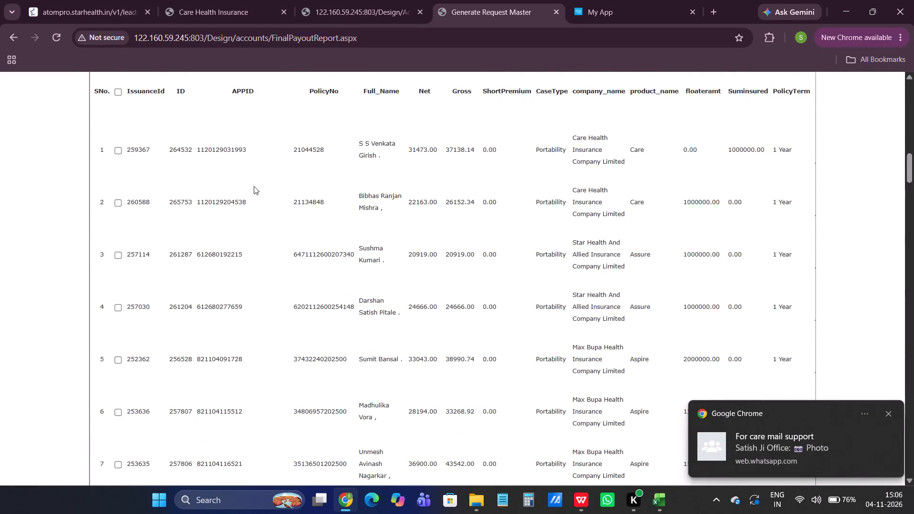
{"action": "left_click", "coordinate": [92, 89]}
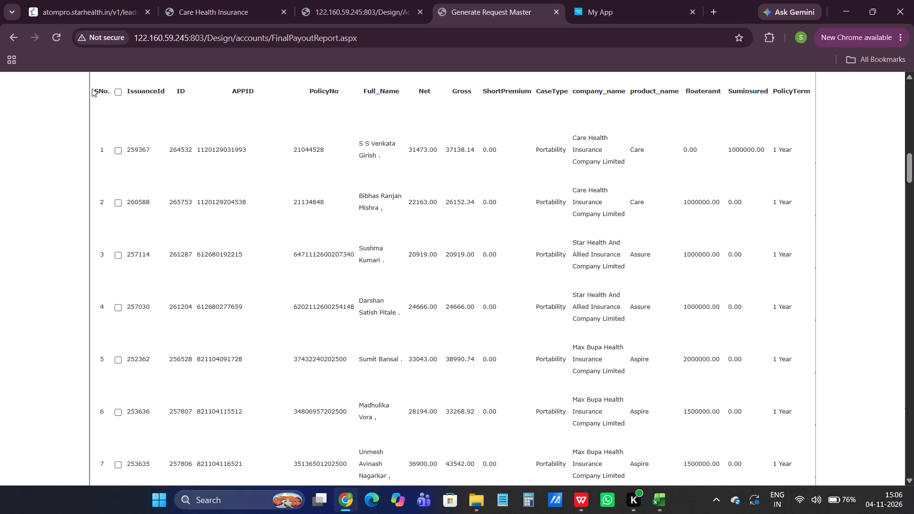
{"action": "left_click_drag", "start_coordinate": [96, 92], "coordinate": [201, 149]}
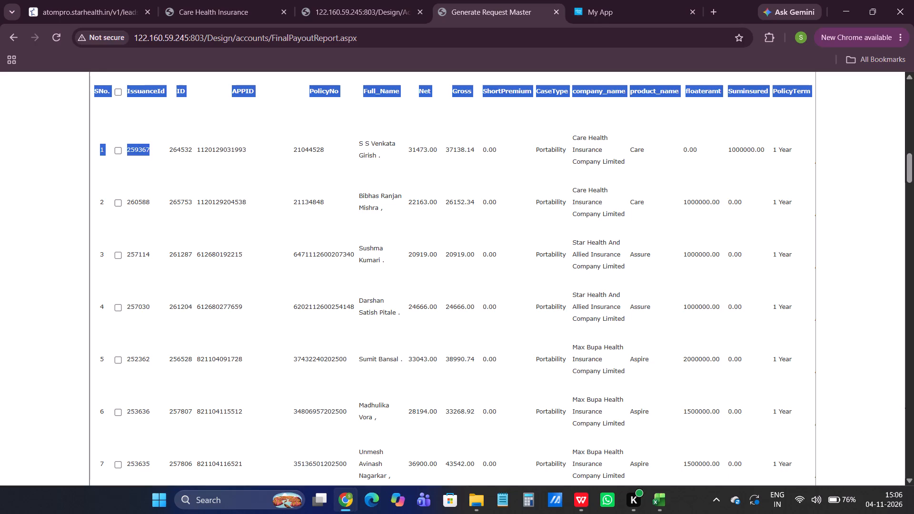
{"action": "left_click_drag", "start_coordinate": [201, 149], "coordinate": [884, 513]}
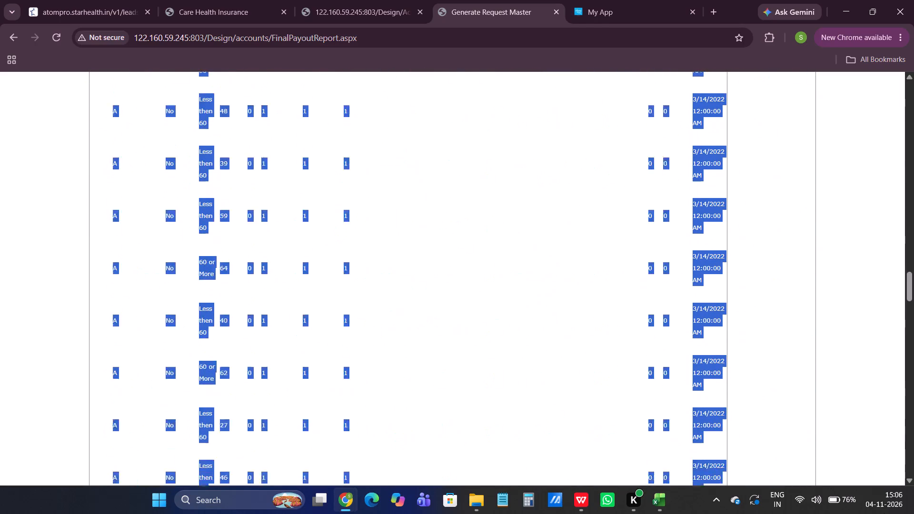
{"action": "left_click_drag", "start_coordinate": [884, 513], "coordinate": [873, 498]}
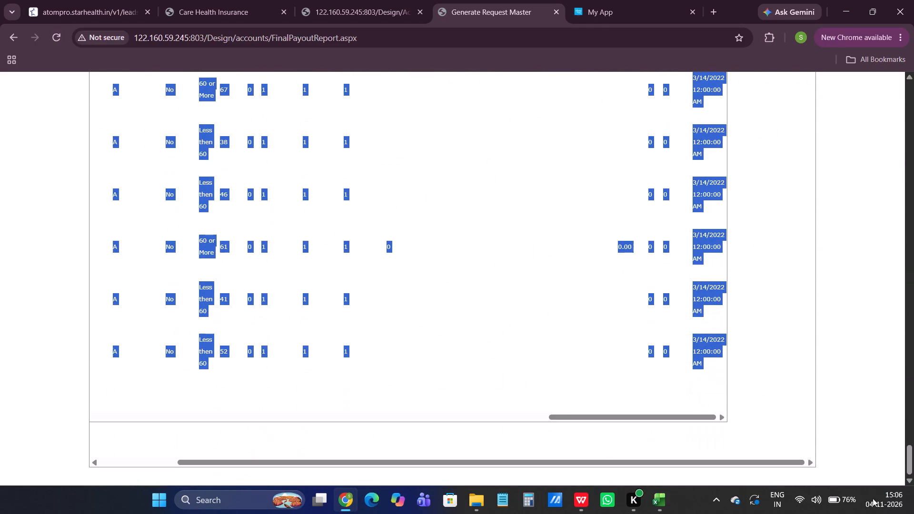
{"action": "left_click_drag", "start_coordinate": [873, 498], "coordinate": [707, 366]}
{"action": "key", "text": "ctrl+c"}
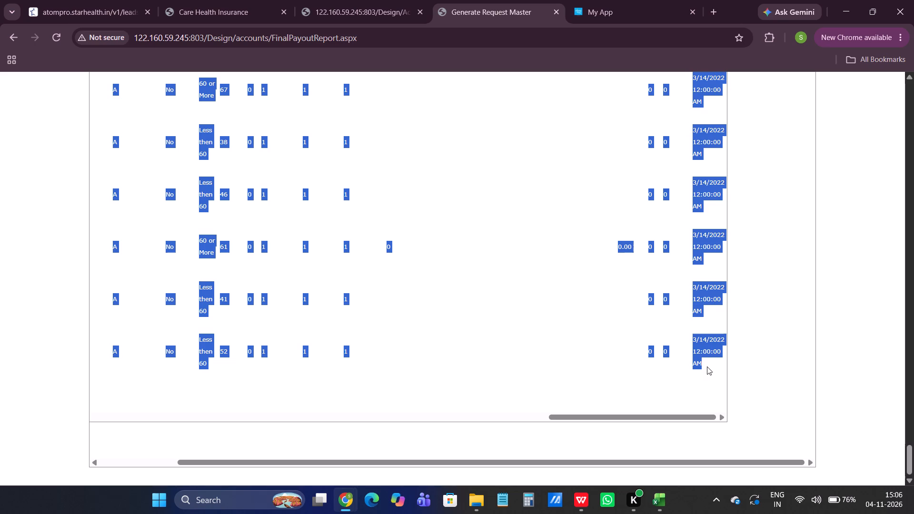
{"action": "key", "text": "ctrl+c"}
{"action": "key", "text": "ctrl+c"}
{"action": "key", "text": "ctrl+c"}
{"action": "key", "text": "ctrl+c"}
{"action": "key", "text": "ctrl+c"}
Switch to the Book3 workbook in Excel, add a new worksheet and paste the copied report at A1.
{"action": "key", "text": "alt+Tab"}
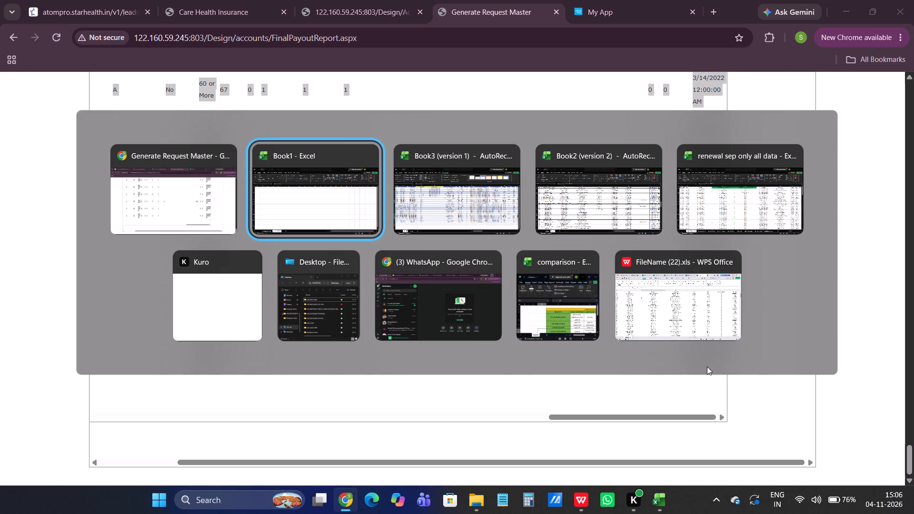
{"action": "key", "text": "alt+Tab"}
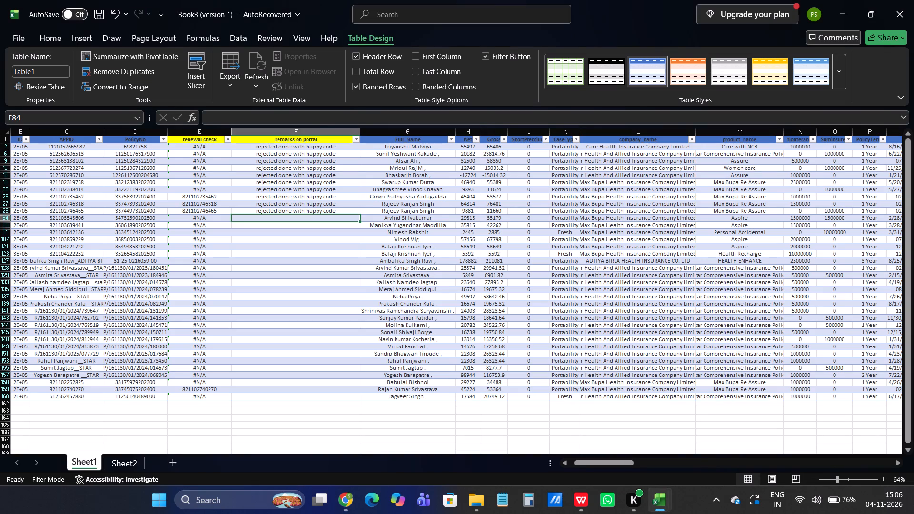
{"action": "left_click", "coordinate": [114, 464]}
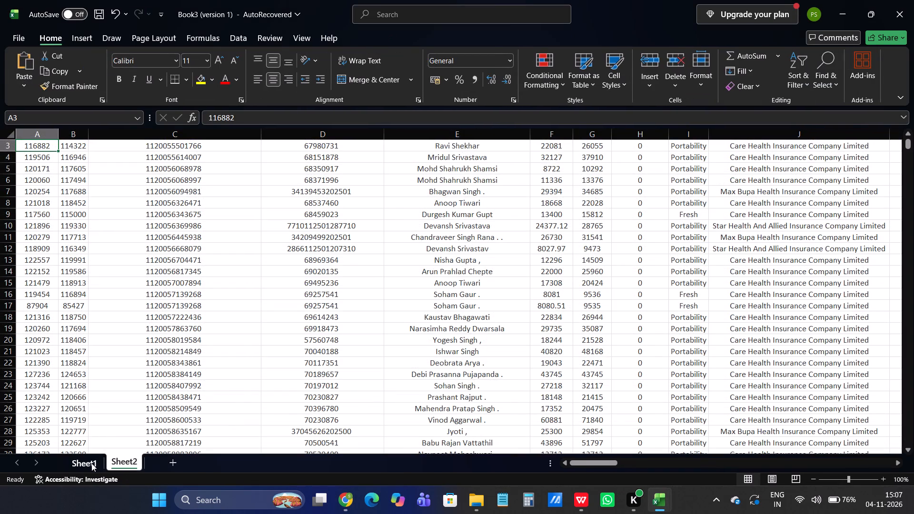
{"action": "left_click", "coordinate": [91, 463]}
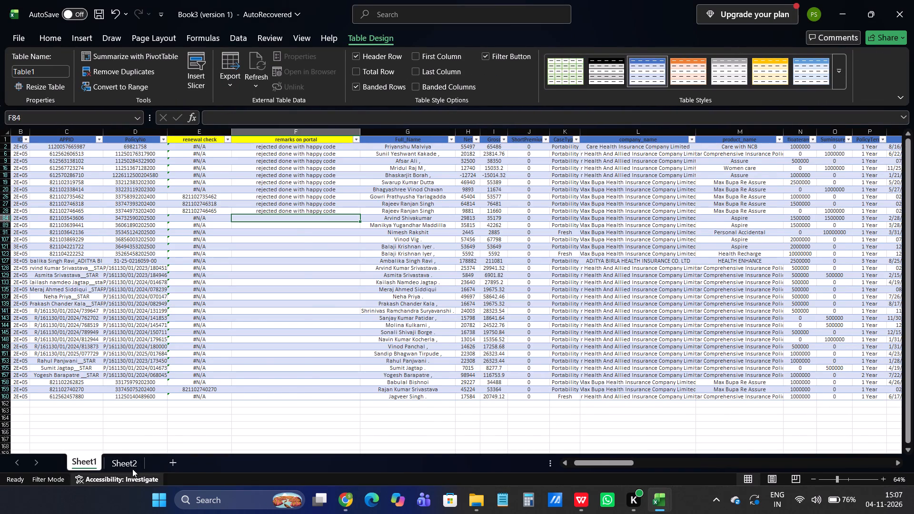
{"action": "left_click", "coordinate": [121, 463]}
{"action": "left_click", "coordinate": [171, 466]}
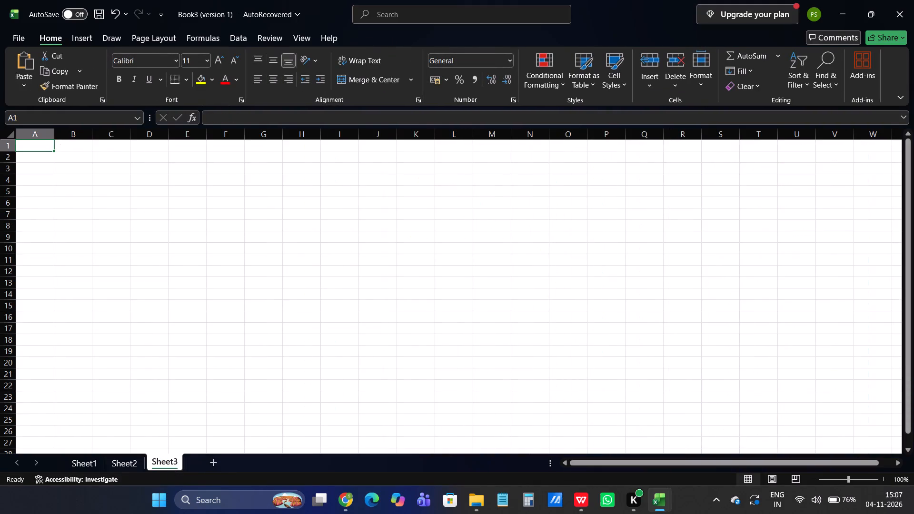
{"action": "key", "text": "ctrl+v"}
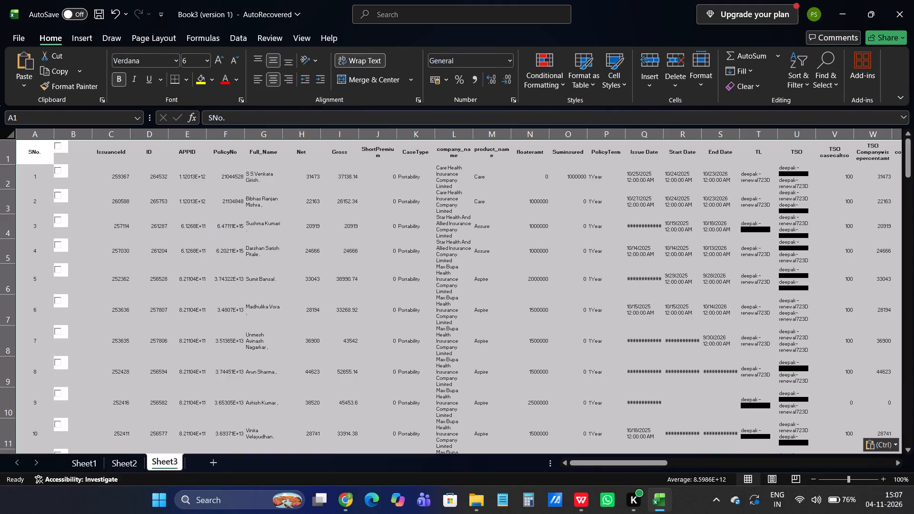
Increase the pasted data's font size to 10 and turn off text wrapping.
{"action": "double_click", "coordinate": [218, 60]}
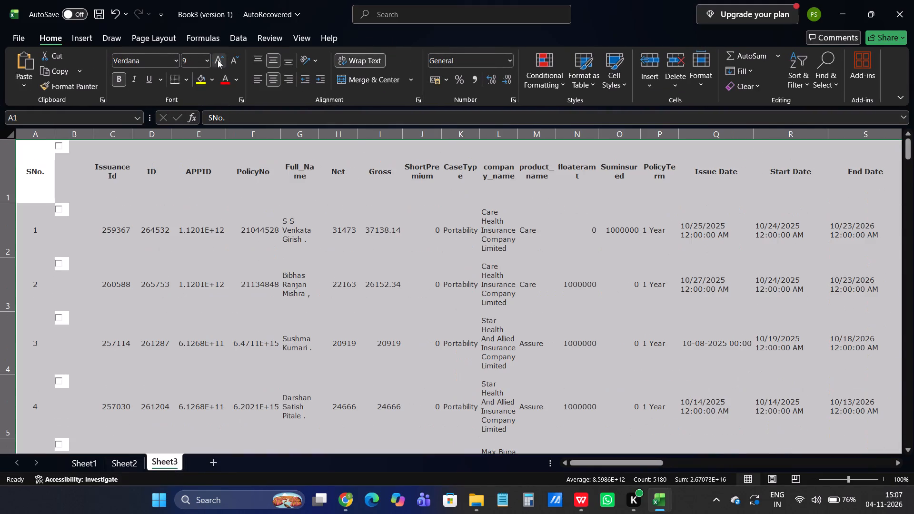
{"action": "left_click", "coordinate": [218, 61]}
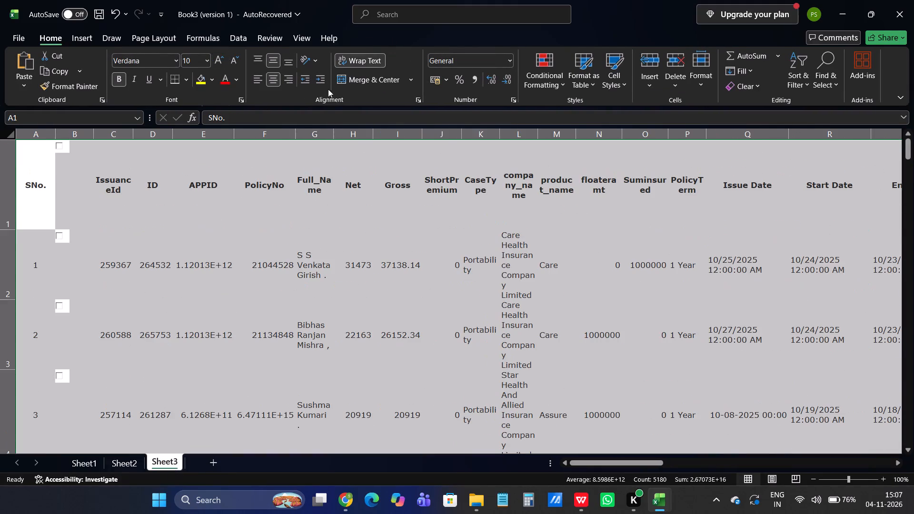
{"action": "left_click", "coordinate": [346, 64]}
{"action": "left_click", "coordinate": [163, 213]}
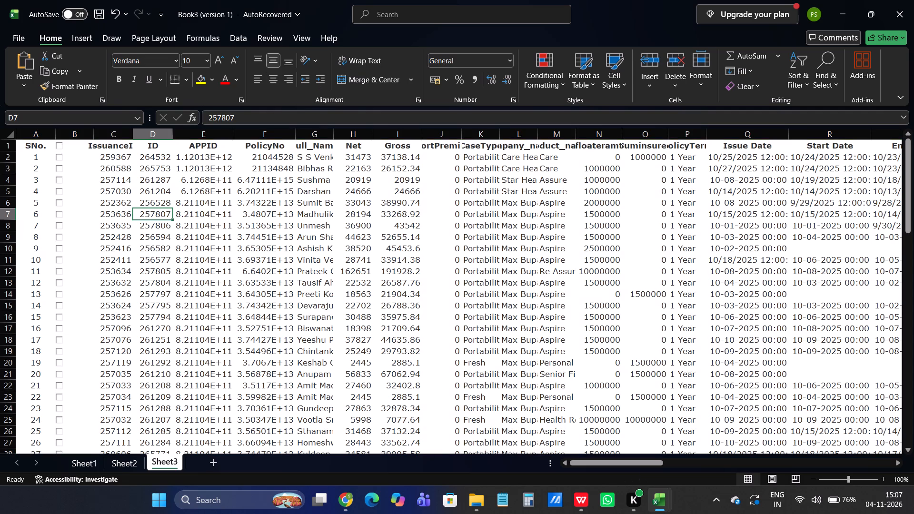
Copy the data block starting at IssuanceId and paste it at A1 of Book1's oct fresh 2025 sheet.
{"action": "key", "text": "ctrl+a"}
{"action": "key", "text": "ctrl+c"}
{"action": "key", "text": "alt+Tab"}
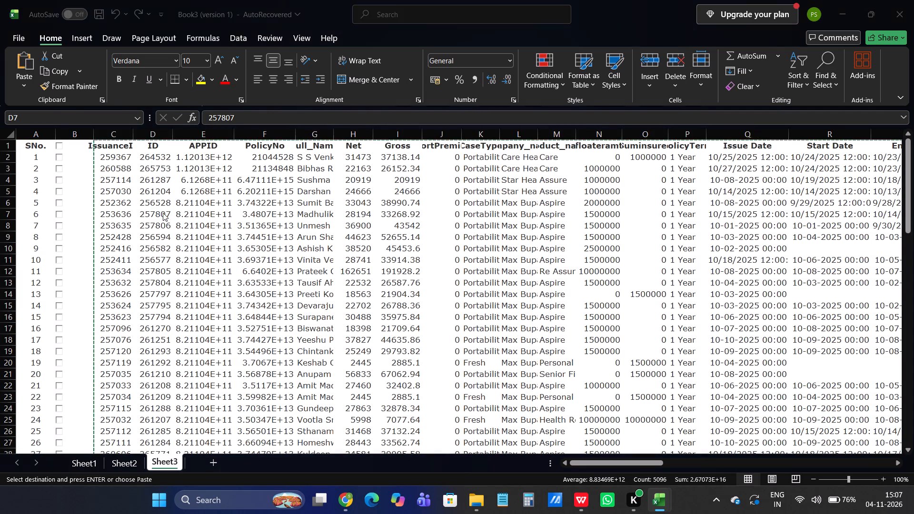
{"action": "key", "text": "alt+Tab"}
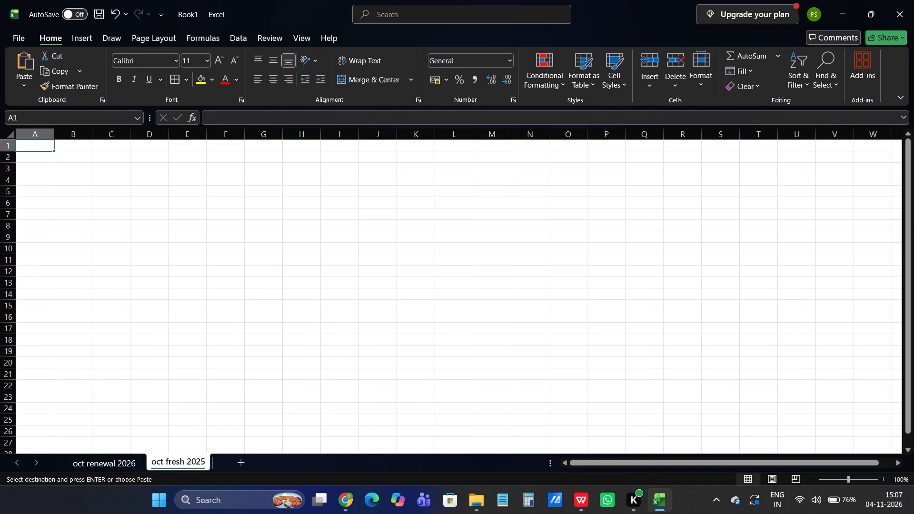
{"action": "key", "text": "ctrl+v"}
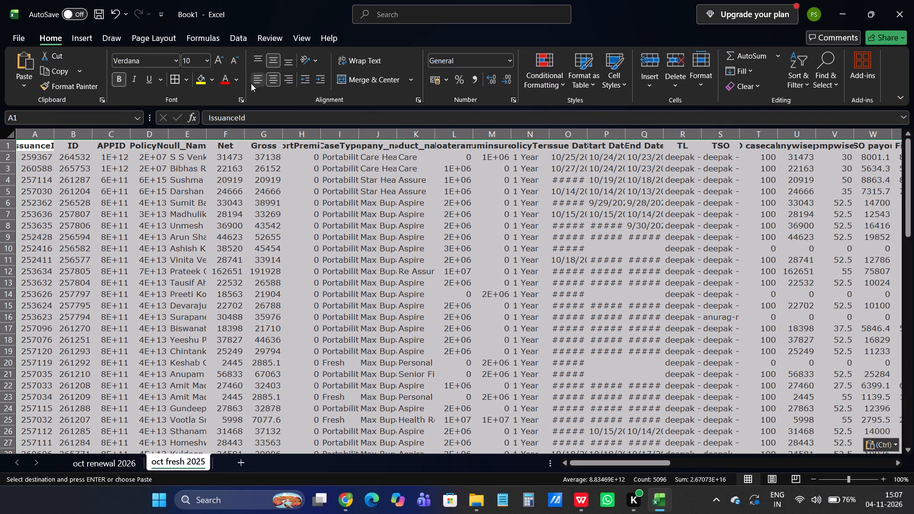
Apply all borders to the pasted data, autofit its column widths and center the cell contents.
{"action": "left_click", "coordinate": [177, 76]}
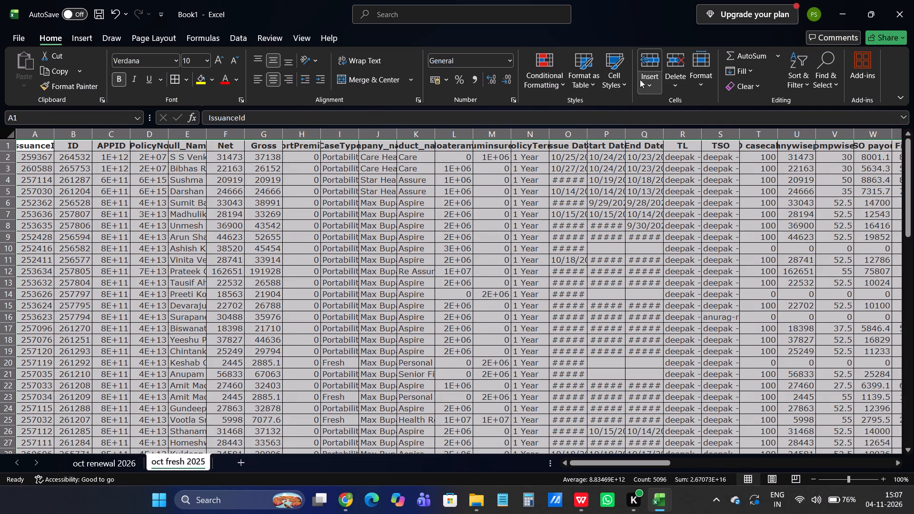
{"action": "left_click", "coordinate": [705, 84]}
{"action": "left_click", "coordinate": [710, 177]}
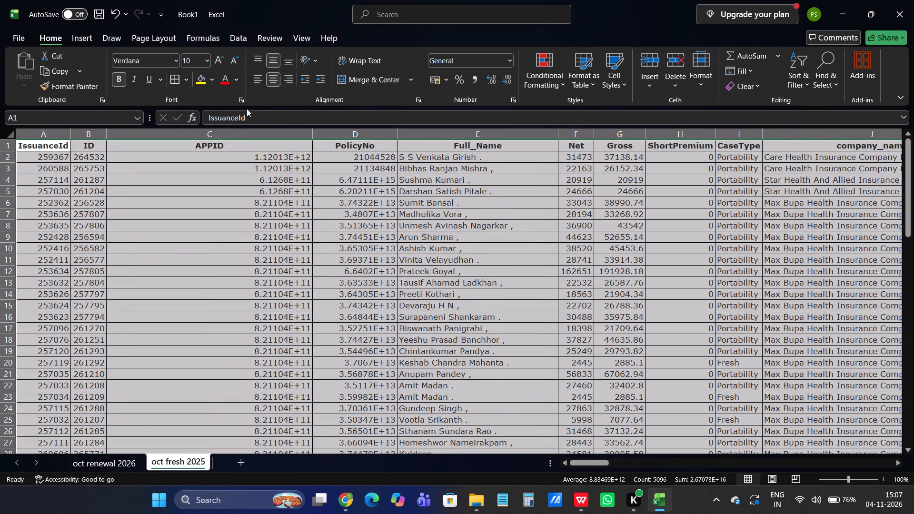
{"action": "left_click", "coordinate": [271, 82]}
{"action": "left_click", "coordinate": [271, 82]}
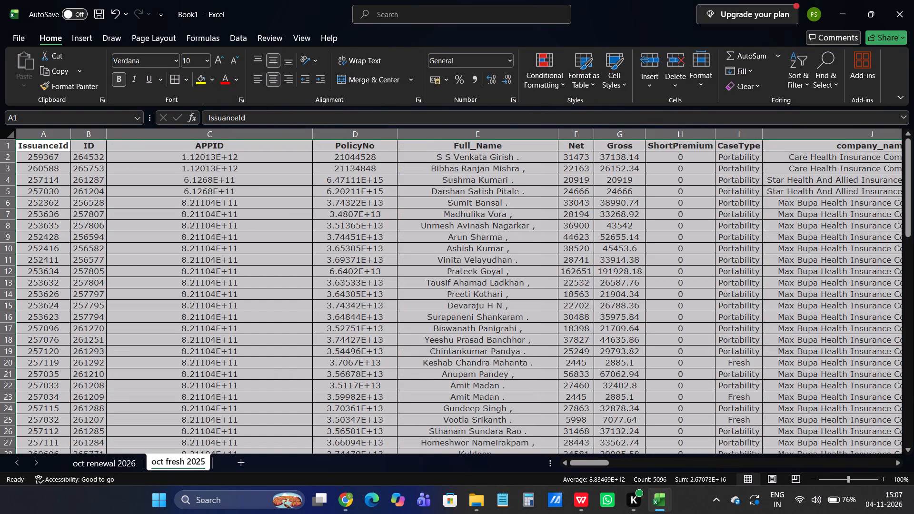
Switch to the Book3 workbook, delete Sheet3 permanently, and return to Book1.
{"action": "key", "text": "alt+Tab"}
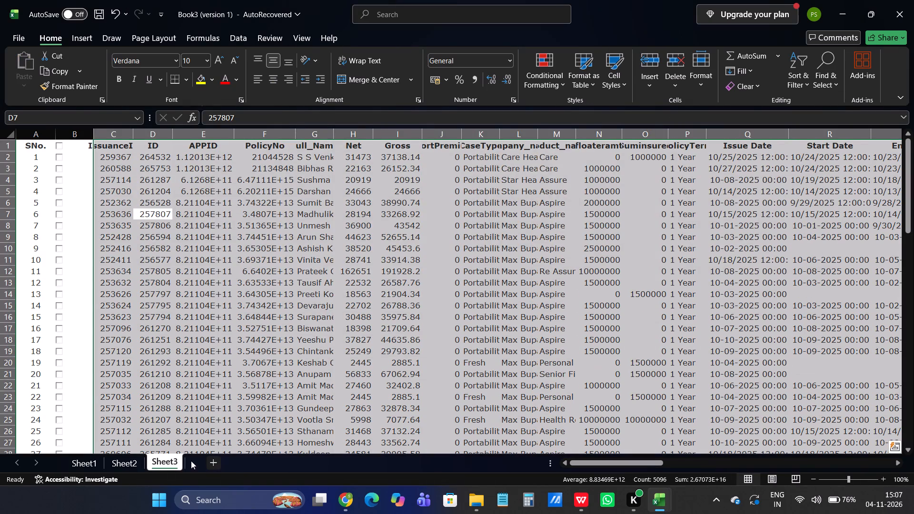
{"action": "right_click", "coordinate": [174, 458]}
{"action": "left_click", "coordinate": [211, 314]}
{"action": "left_click", "coordinate": [476, 273]}
{"action": "key", "text": "alt+Tab"}
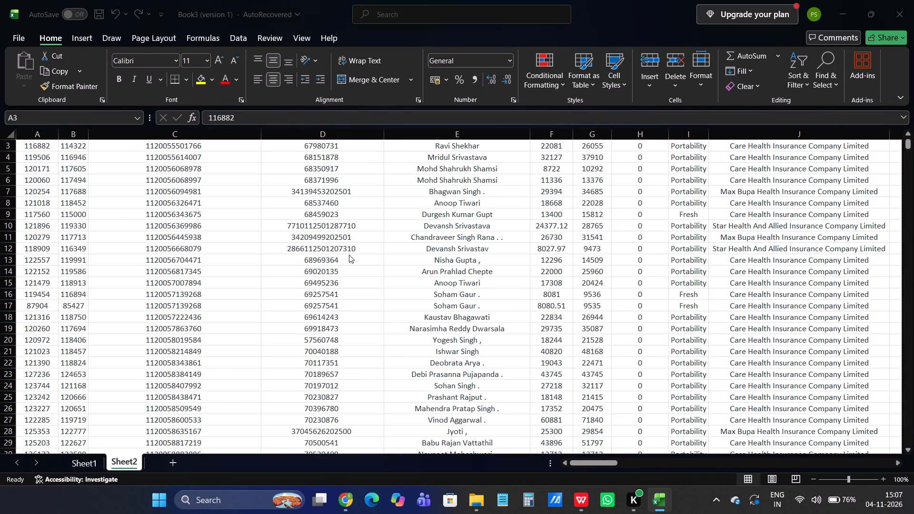
Format the APPID and PolicyNo columns of oct fresh 2025 as Number with no decimal places.
{"action": "left_click", "coordinate": [241, 218]}
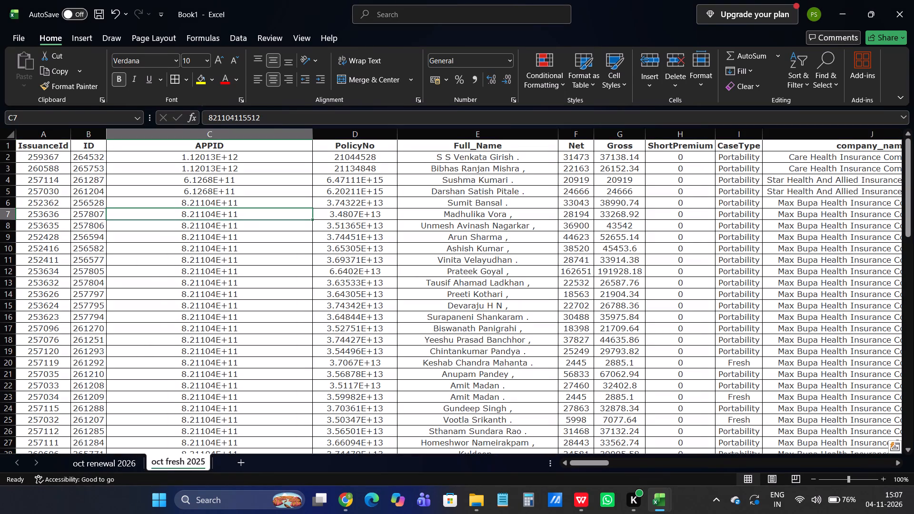
{"action": "left_click_drag", "start_coordinate": [213, 138], "coordinate": [344, 143]}
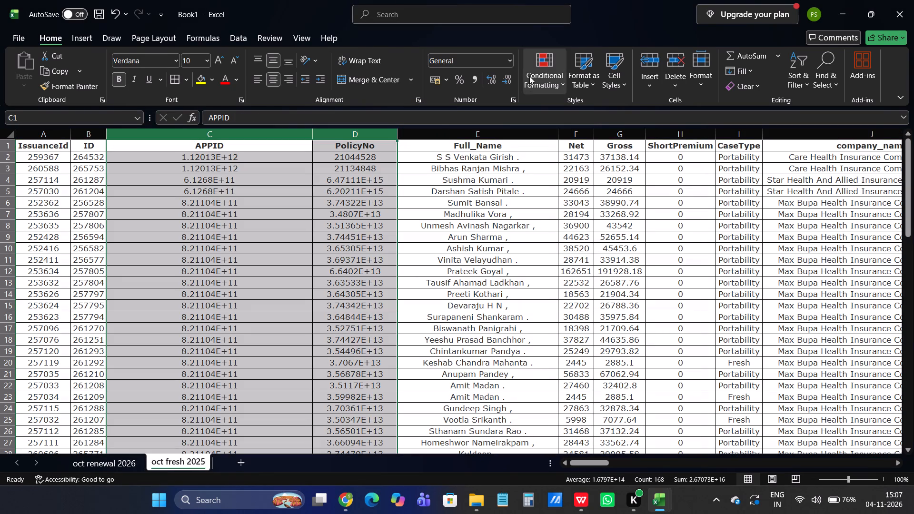
{"action": "left_click", "coordinate": [512, 60]}
{"action": "left_click", "coordinate": [476, 109]}
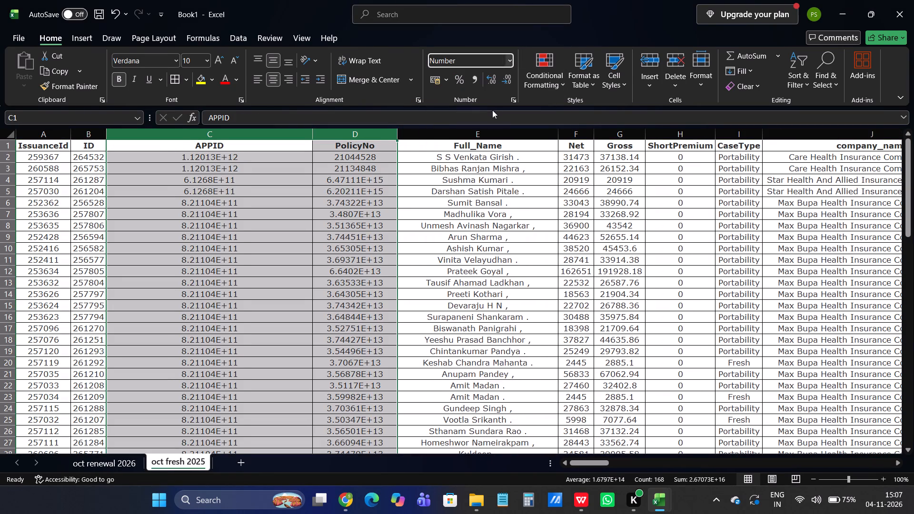
{"action": "triple_click", "coordinate": [504, 81]}
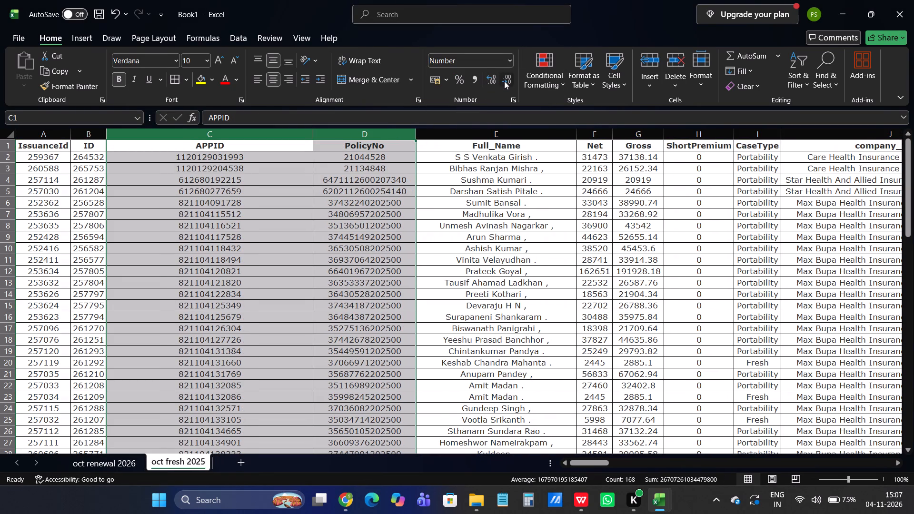
{"action": "left_click", "coordinate": [504, 81]}
{"action": "left_click", "coordinate": [309, 159]}
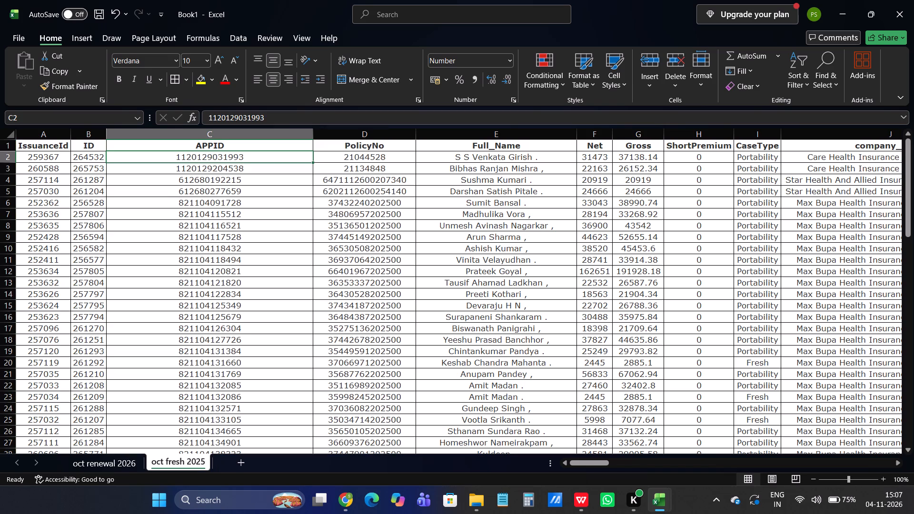
Insert a column before Full_Name and enter the header "renew check from oct 2026" in E1.
{"action": "right_click", "coordinate": [437, 132]}
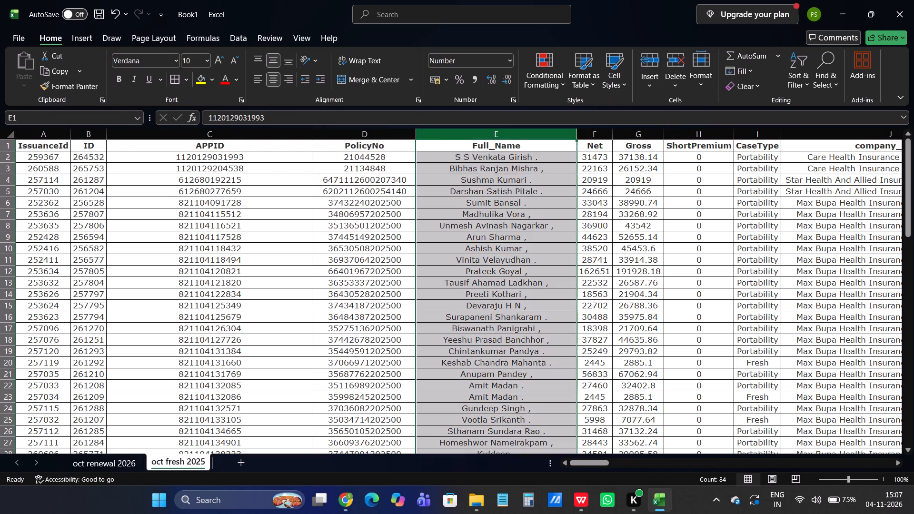
{"action": "left_click", "coordinate": [477, 248]}
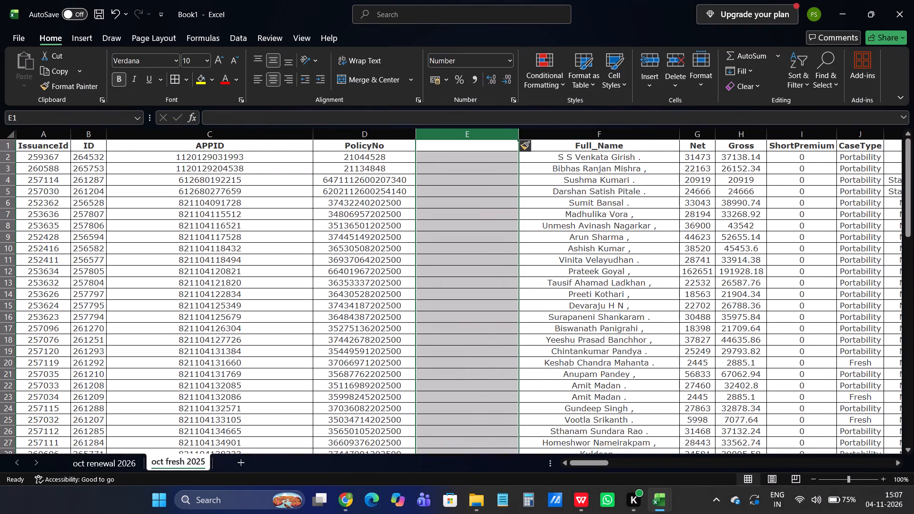
{"action": "left_click", "coordinate": [455, 145]}
{"action": "type", "text": "renew check"}
{"action": "key", "text": "space"}
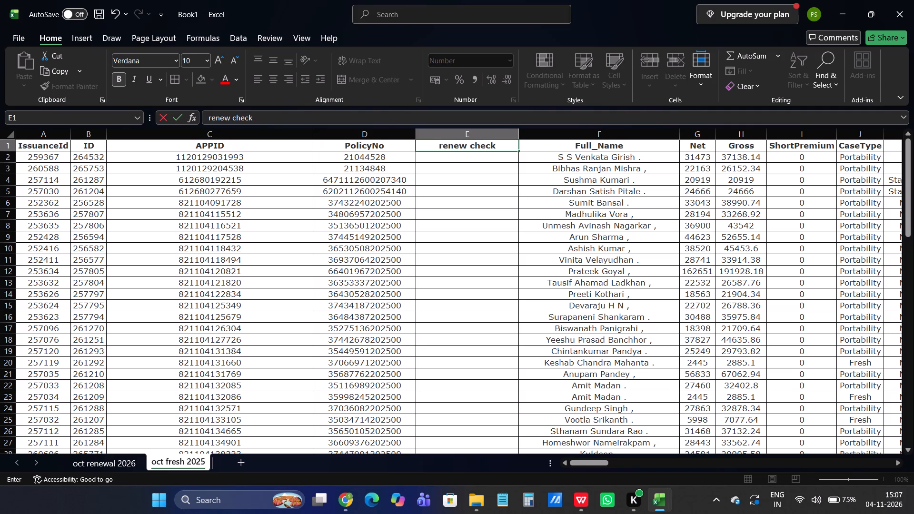
{"action": "type", "text": "from"}
{"action": "key", "text": "space"}
{"action": "type", "text": "ren"}
{"action": "key", "text": "e"}
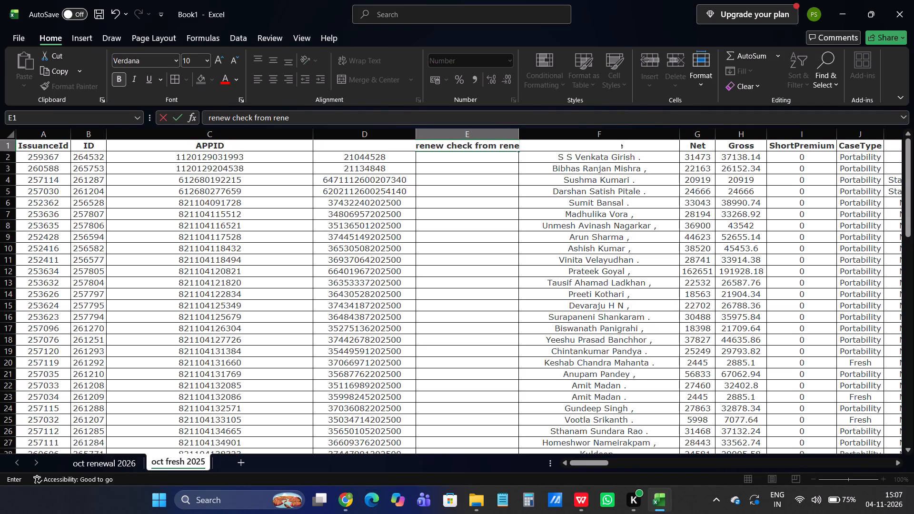
{"action": "key", "text": "BackSpace"}
{"action": "key", "text": "BackSpace"}
{"action": "key", "text": "BackSpace"}
{"action": "key", "text": "BackSpace"}
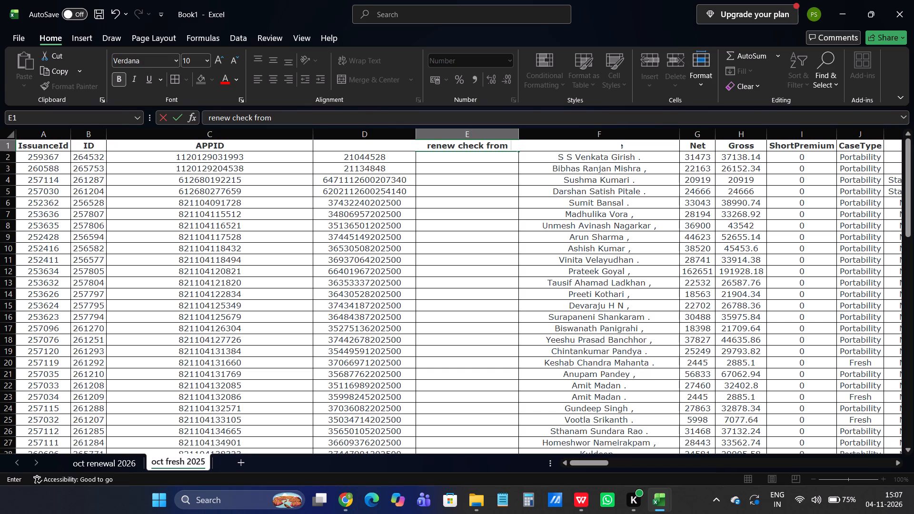
{"action": "type", "text": "oct 2026"}
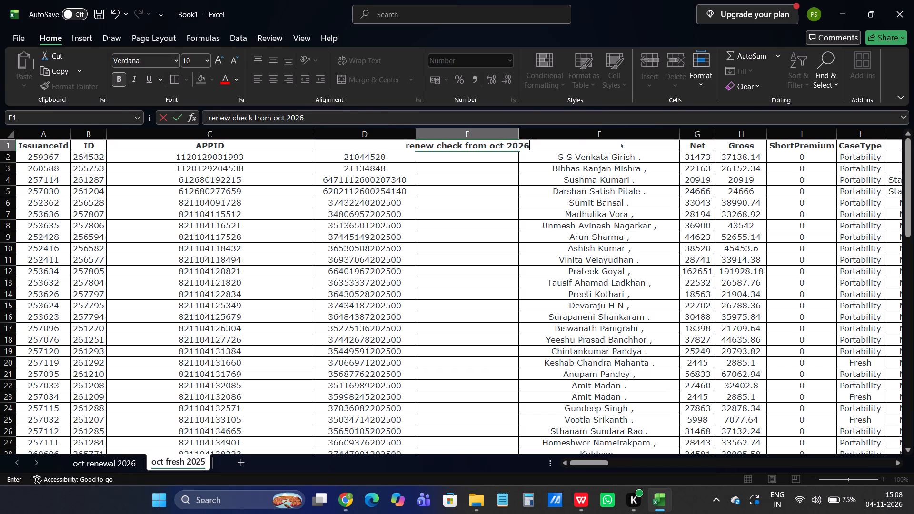
{"action": "key", "text": "Return"}
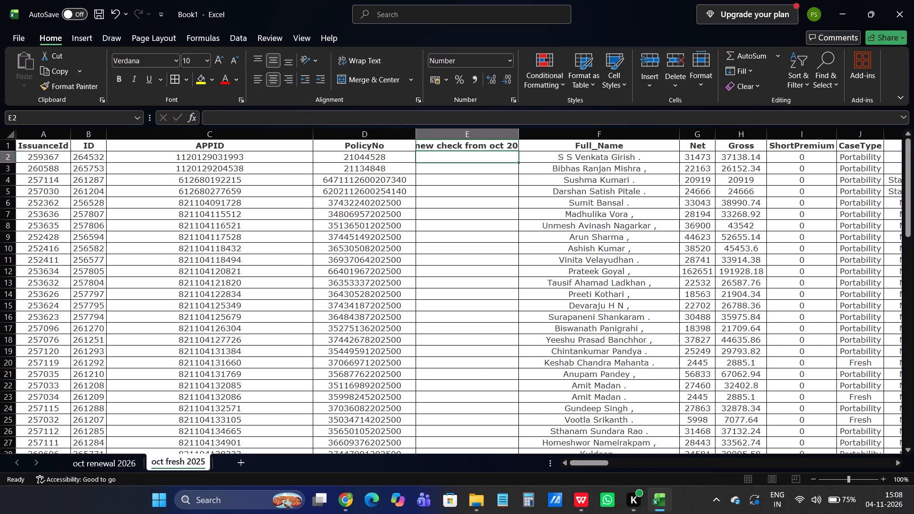
Enter =VLOOKUP(C2,'oct renewal 2026'!C2:G227,1,0) in E2 to look up the APPID in the renewal sheet.
{"action": "type", "text": "=vl"}
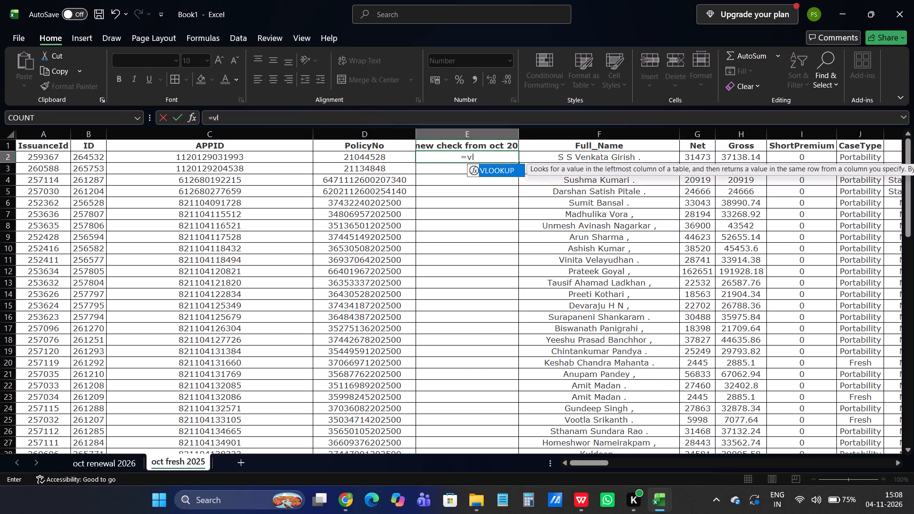
{"action": "key", "text": "Tab"}
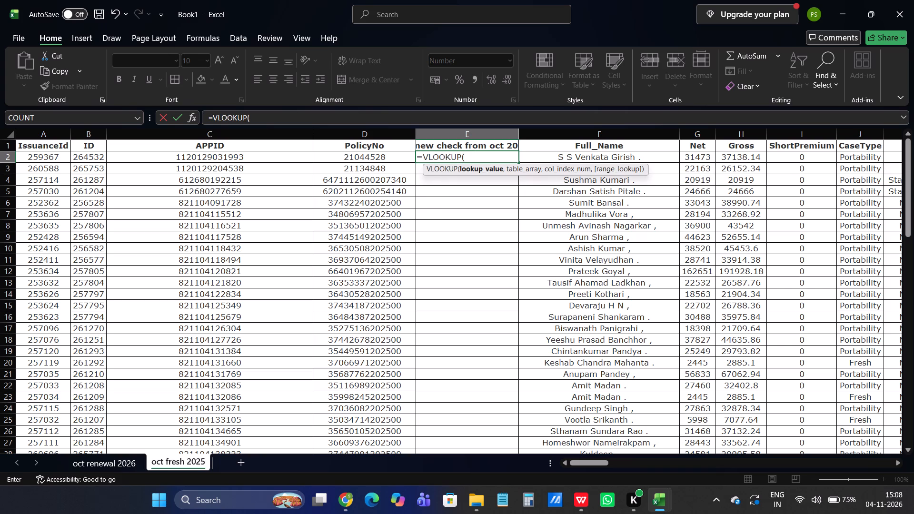
{"action": "left_click", "coordinate": [246, 160]}
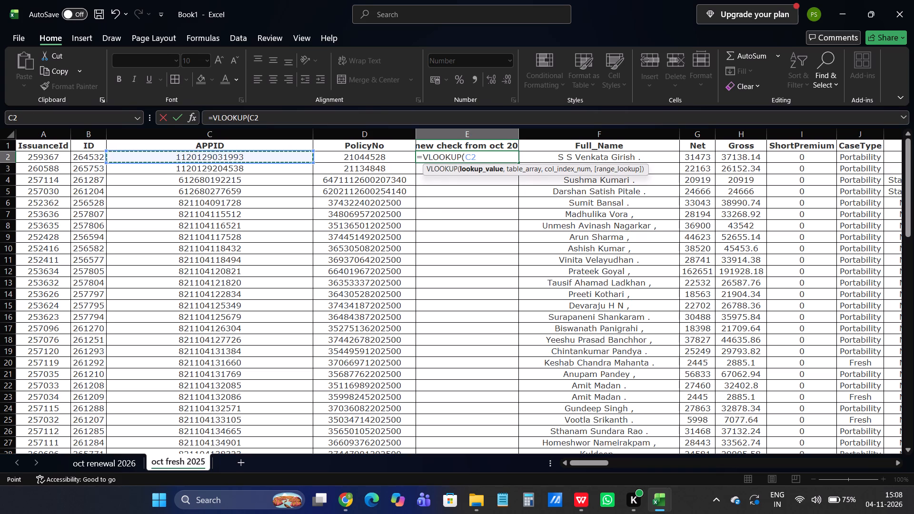
{"action": "key", "text": "comma"}
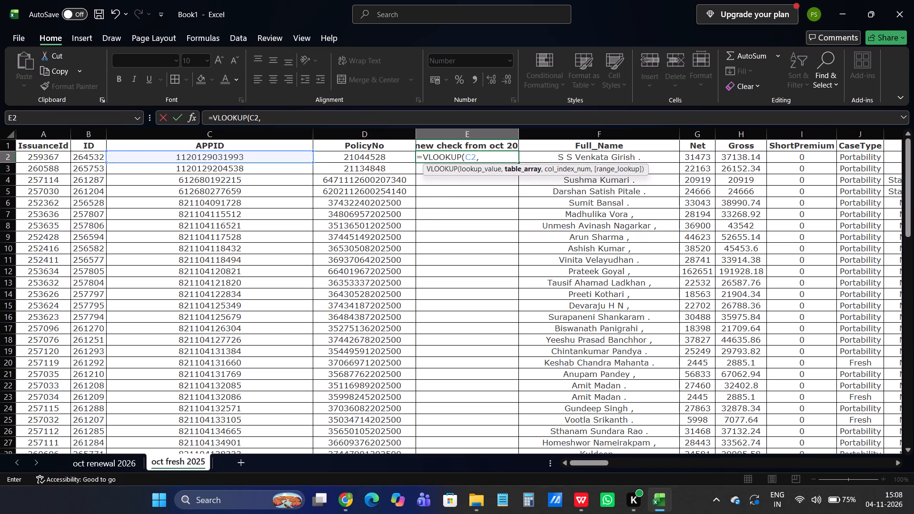
{"action": "left_click", "coordinate": [95, 463]}
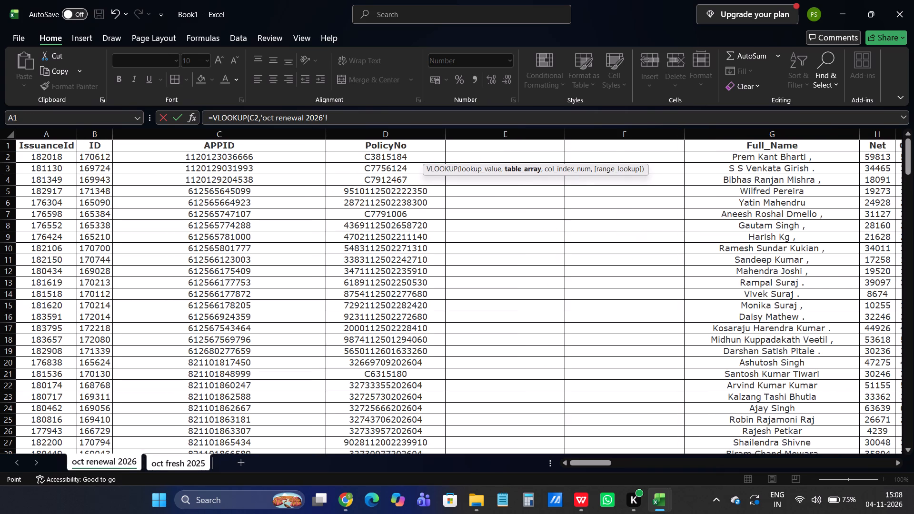
{"action": "left_click_drag", "start_coordinate": [160, 153], "coordinate": [794, 484]}
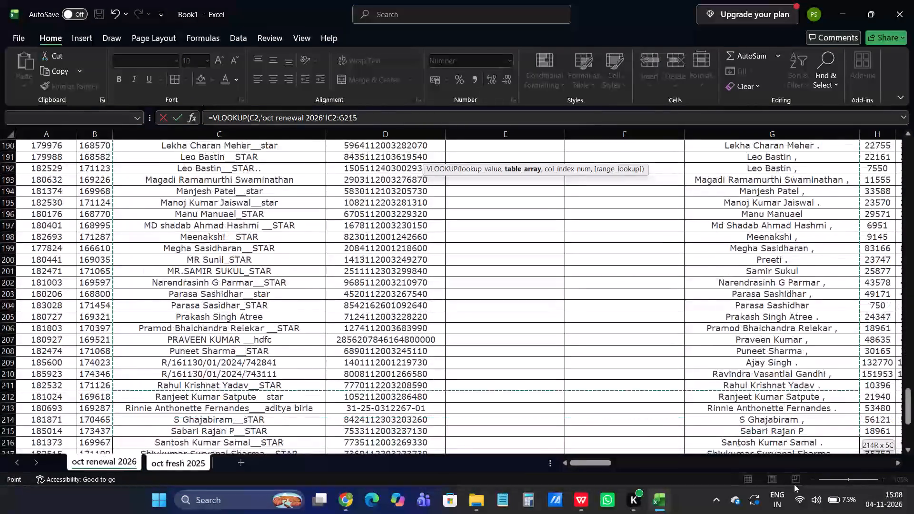
{"action": "left_click_drag", "start_coordinate": [794, 484], "coordinate": [785, 438]}
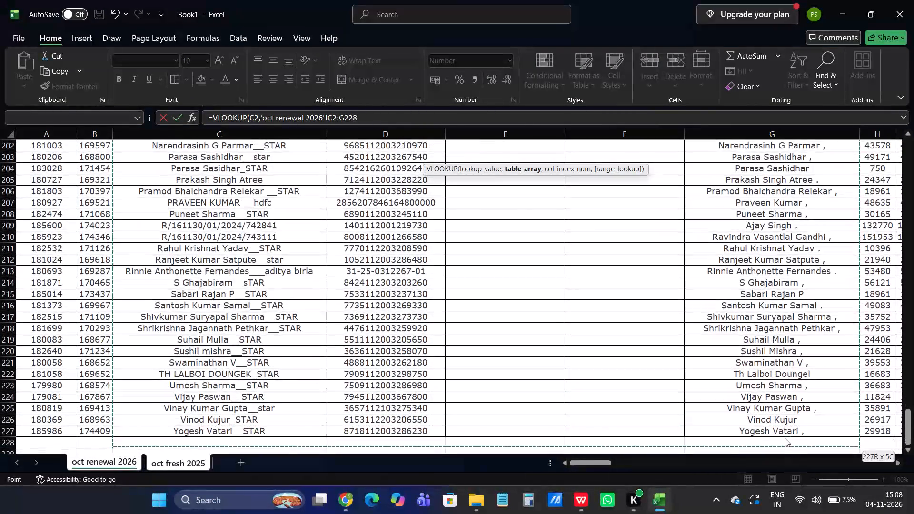
{"action": "left_click_drag", "start_coordinate": [785, 438], "coordinate": [785, 430]}
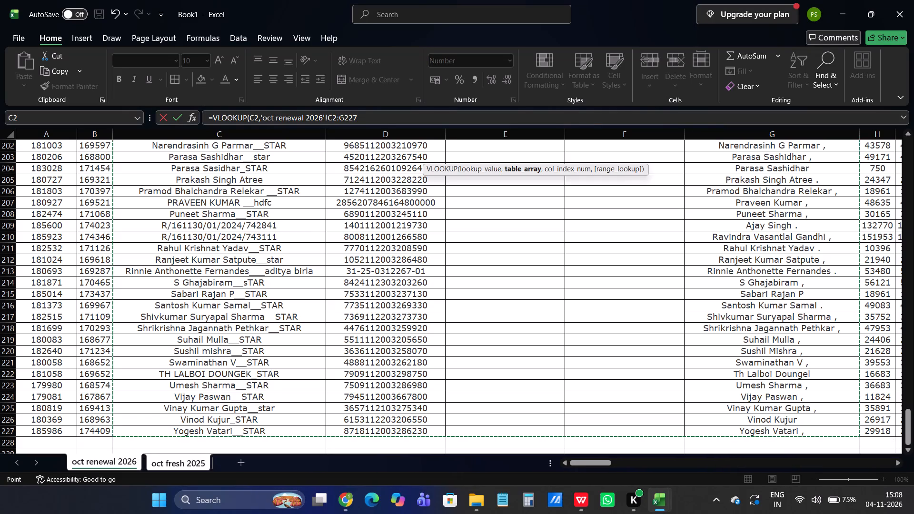
{"action": "key", "text": "comma"}
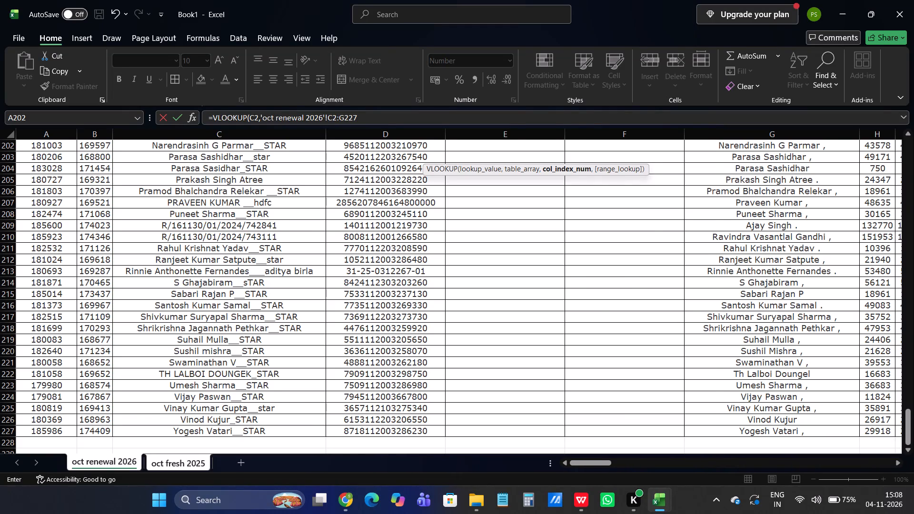
{"action": "key", "text": "F4"}
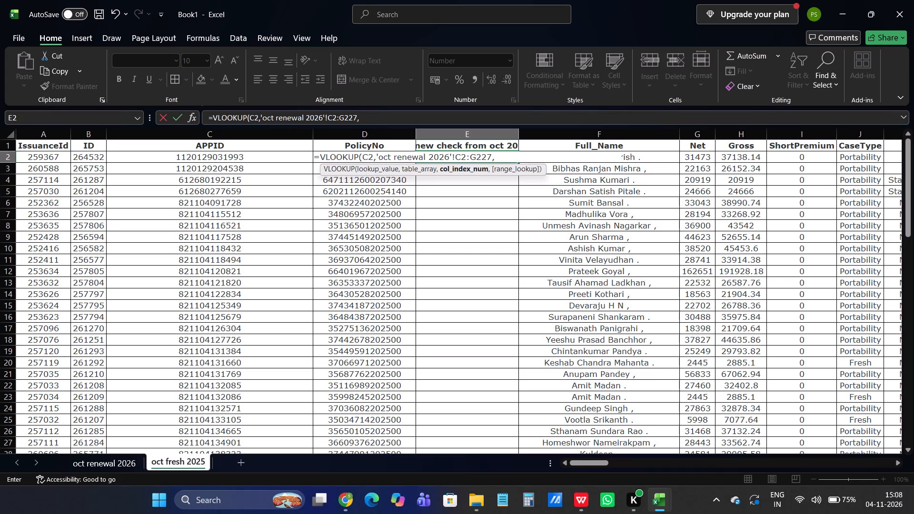
{"action": "key", "text": "F2"}
{"action": "key", "text": "1"}
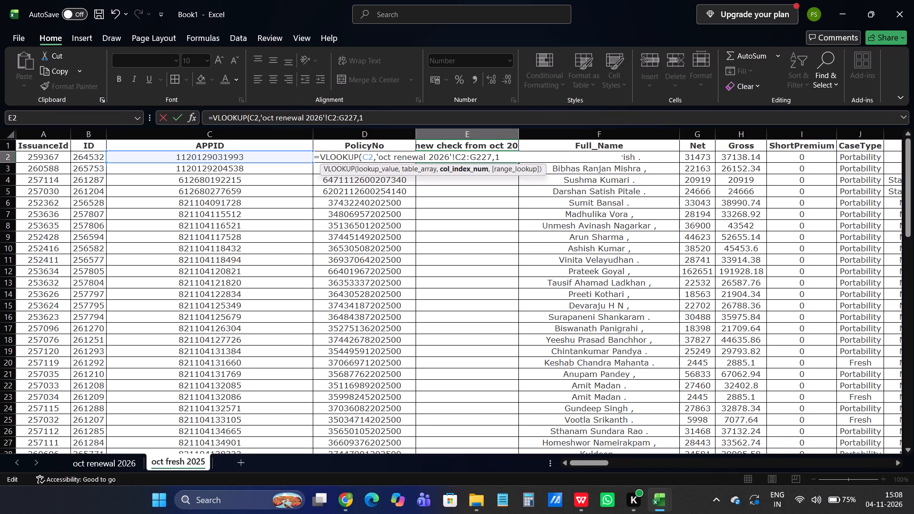
{"action": "key", "text": "comma"}
{"action": "key", "text": "0"}
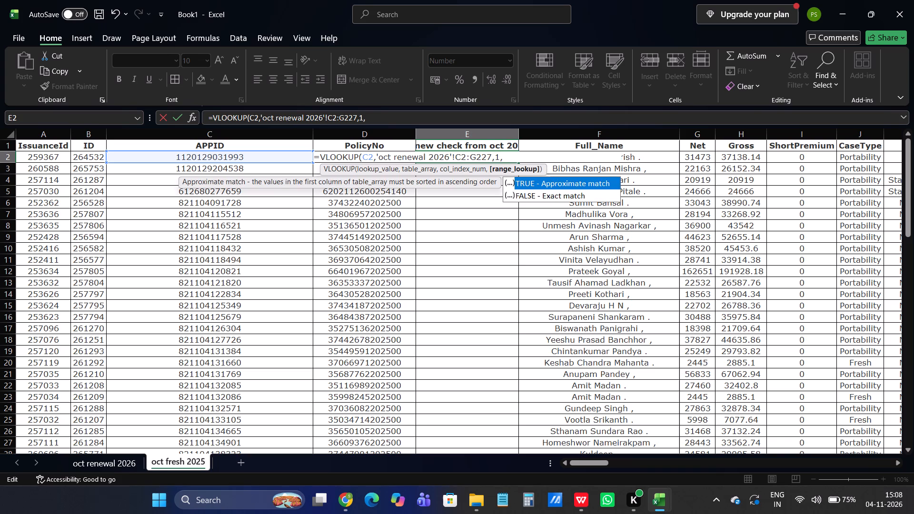
{"action": "key", "text": "Return"}
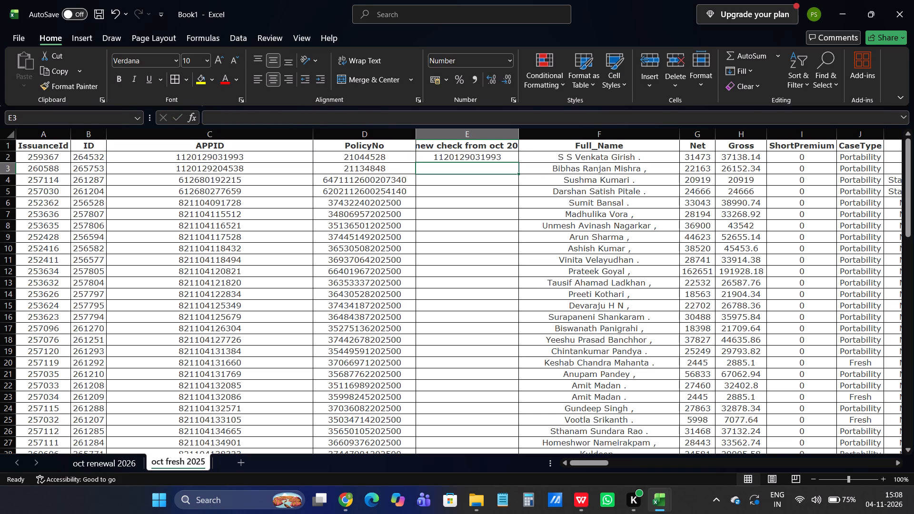
Fill the E2 lookup formula down the renew check column through the last data row, 84.
{"action": "left_click", "coordinate": [501, 152]}
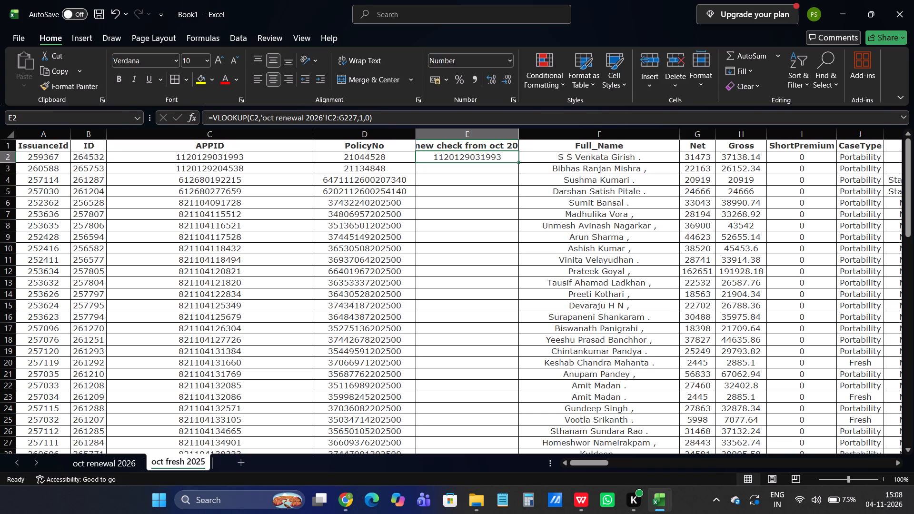
{"action": "left_click_drag", "start_coordinate": [517, 161], "coordinate": [514, 513]}
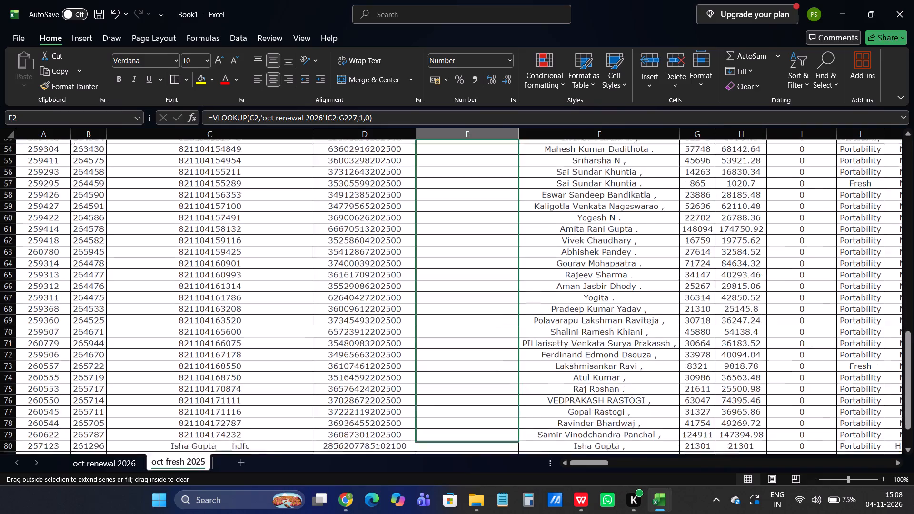
{"action": "left_click_drag", "start_coordinate": [514, 513], "coordinate": [517, 391]}
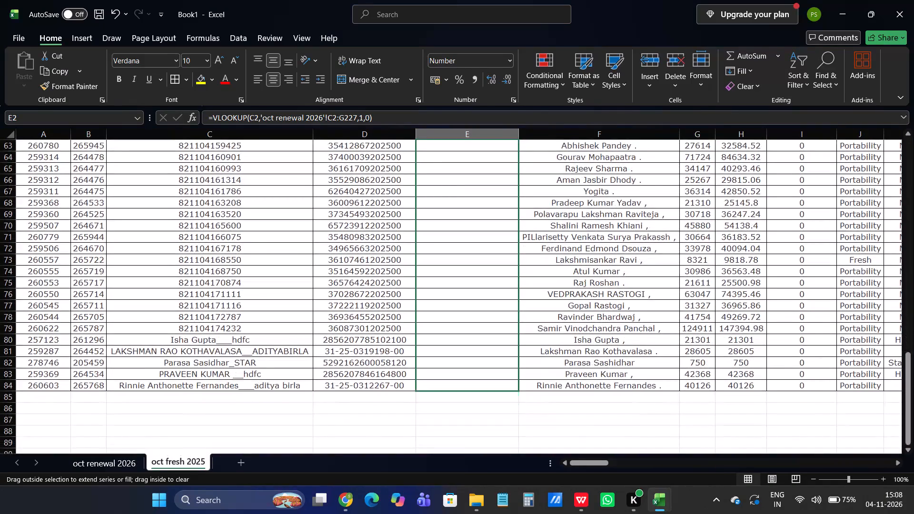
{"action": "left_click_drag", "start_coordinate": [517, 391], "coordinate": [517, 389]}
{"action": "scroll", "coordinate": [486, 270], "scroll_direction": "up", "scroll_amount": 14}
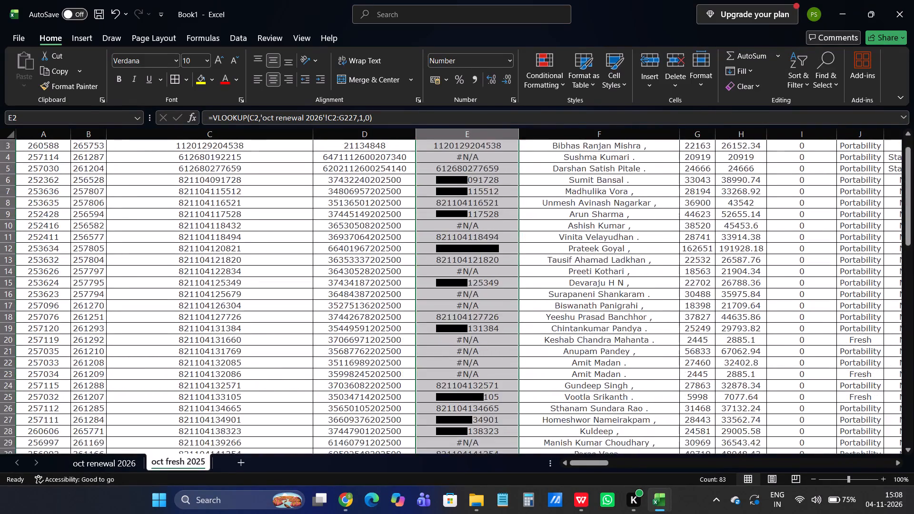
{"action": "scroll", "coordinate": [486, 270], "scroll_direction": "up", "scroll_amount": 13}
{"action": "left_click", "coordinate": [416, 210]}
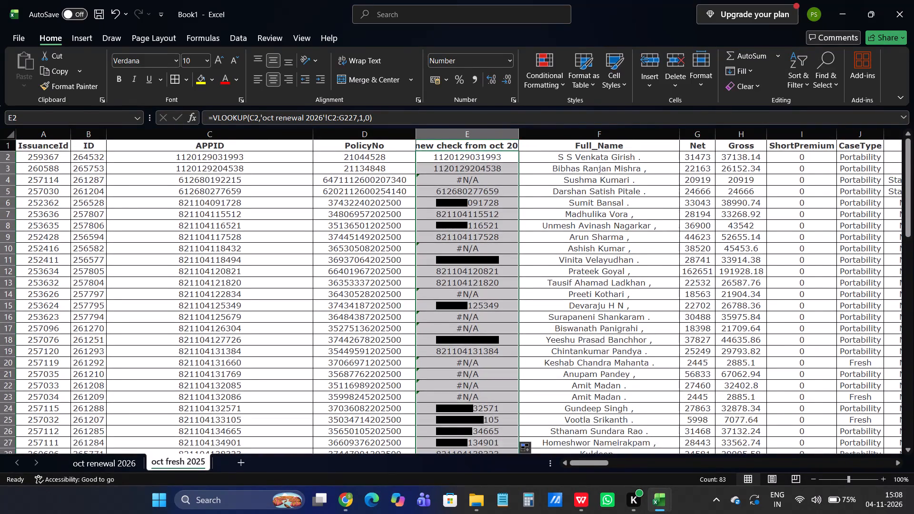
Review the renew check column of oct fresh 2025 through row 84, examining the rows whose lookup returns #N/A.
{"action": "left_click", "coordinate": [427, 208]}
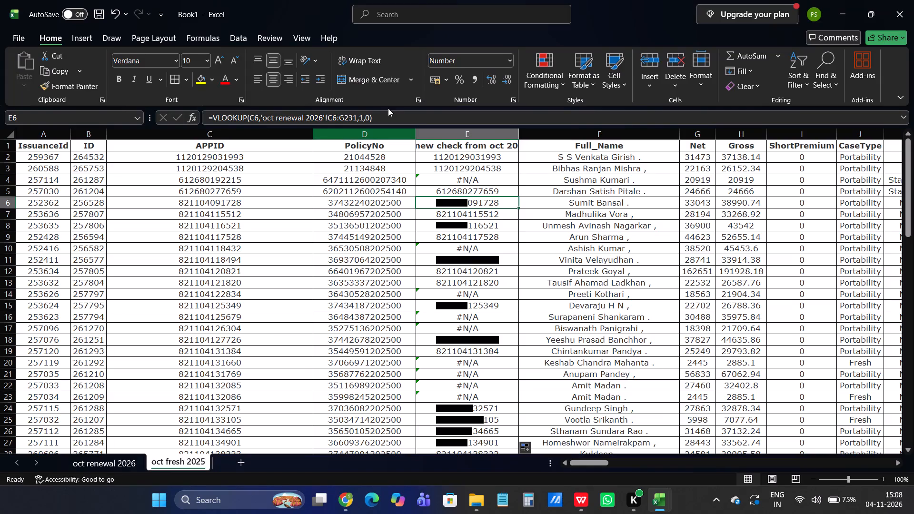
{"action": "left_click", "coordinate": [431, 179]}
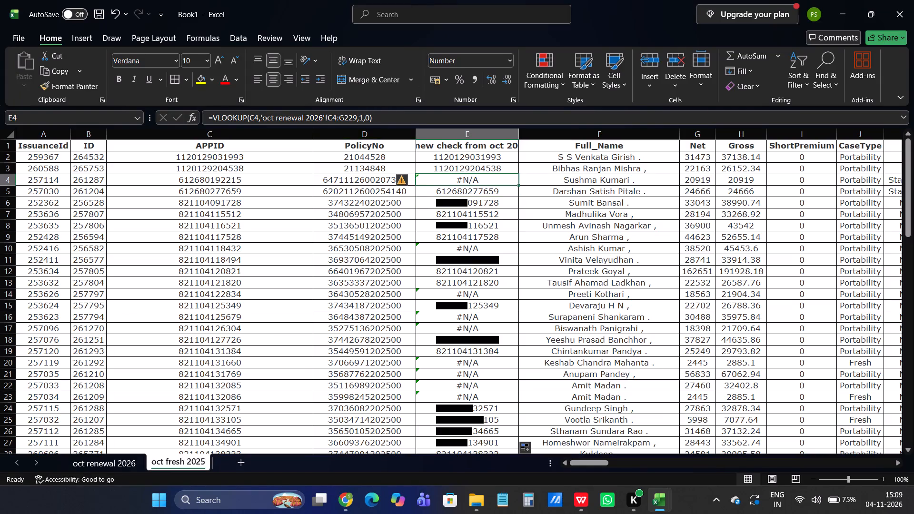
{"action": "key", "text": "Down"}
{"action": "key", "text": "Down"}
{"action": "key", "text": "Down"}
{"action": "key", "text": "Down"}
{"action": "key", "text": "Down"}
{"action": "key", "text": "Down"}
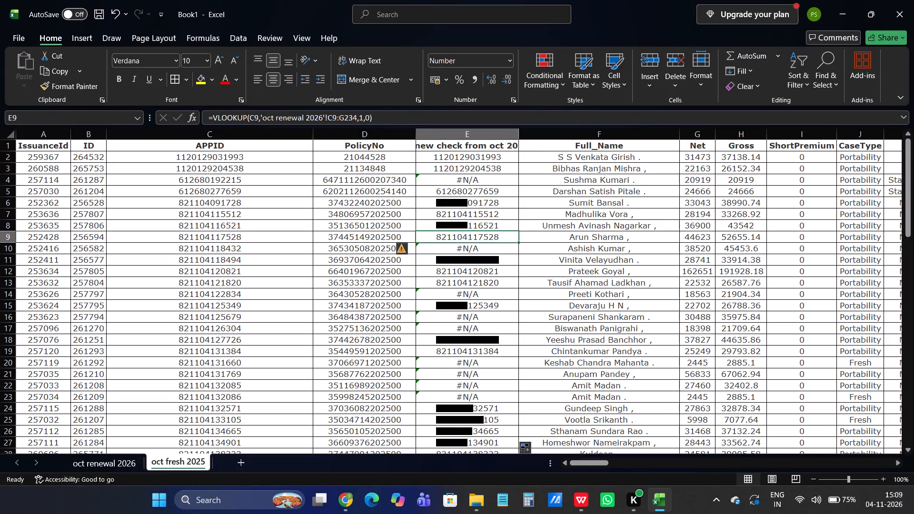
{"action": "key", "text": "Down"}
{"action": "key", "text": "Down"}
{"action": "key", "text": "Down"}
{"action": "key", "text": "Down"}
{"action": "key", "text": "Down"}
{"action": "key", "text": "Down"}
{"action": "key", "text": "Down"}
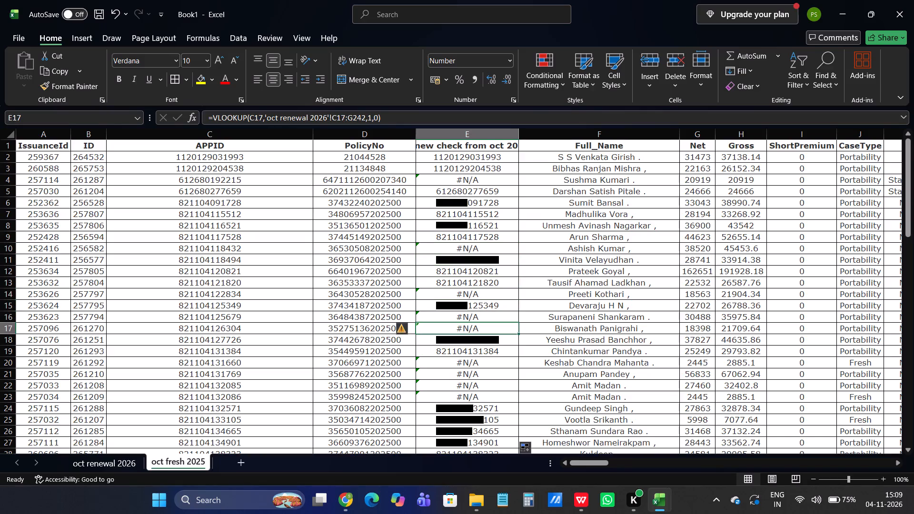
{"action": "key", "text": "Down"}
{"action": "key", "text": "Down"}
{"action": "key", "text": "Down"}
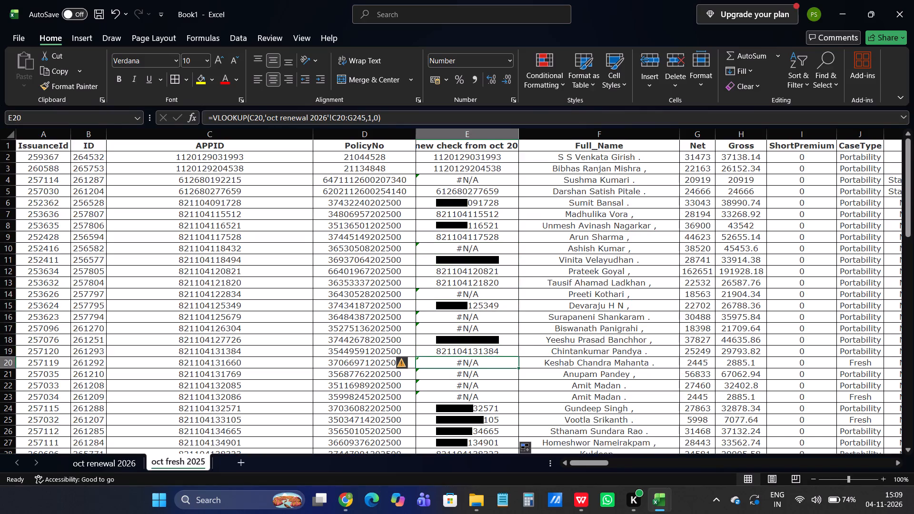
{"action": "key", "text": "shift+Down"}
{"action": "key", "text": "shift+Down"}
{"action": "key", "text": "shift+Down"}
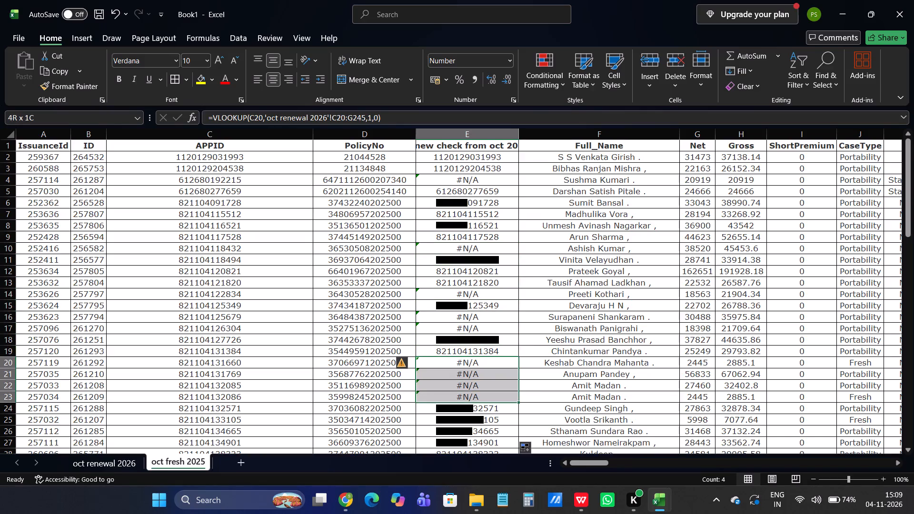
{"action": "scroll", "coordinate": [460, 221], "scroll_direction": "down", "scroll_amount": 3}
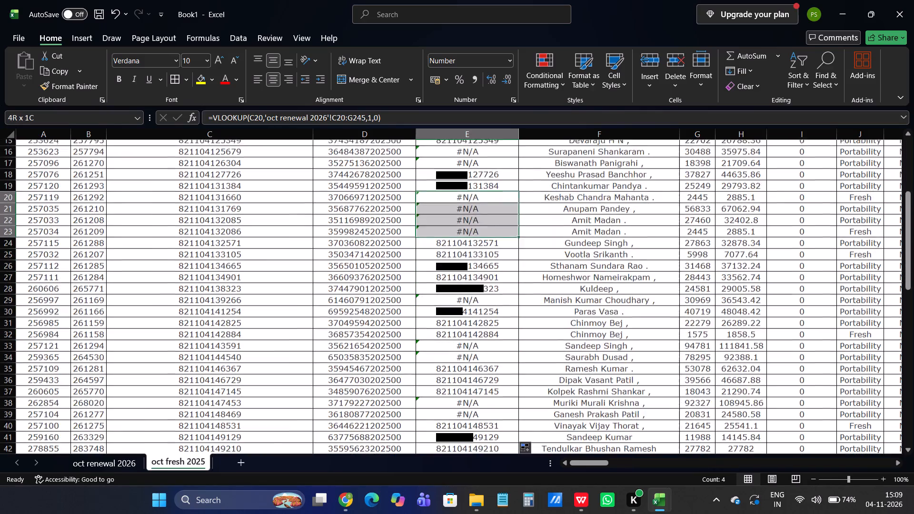
{"action": "scroll", "coordinate": [461, 237], "scroll_direction": "down", "scroll_amount": 1}
{"action": "left_click", "coordinate": [462, 237]}
{"action": "scroll", "coordinate": [462, 237], "scroll_direction": "down", "scroll_amount": 1}
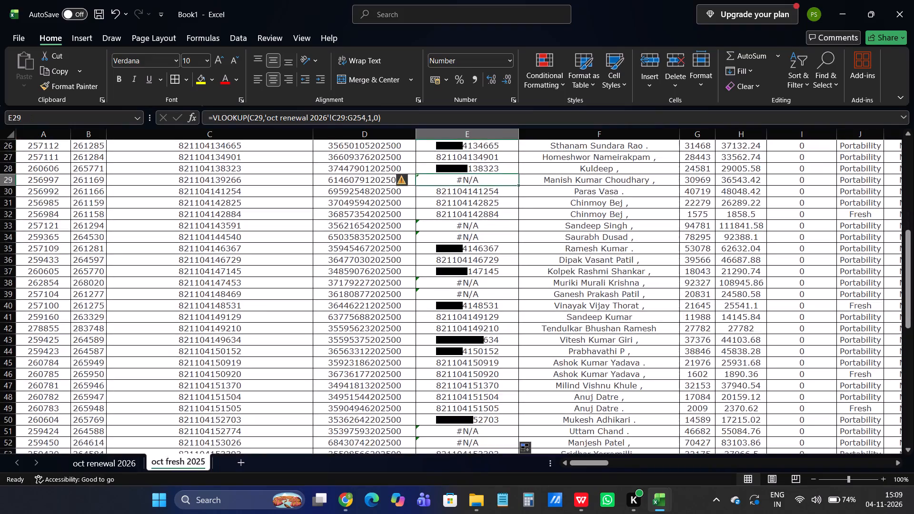
{"action": "left_click_drag", "start_coordinate": [447, 228], "coordinate": [443, 236]}
{"action": "scroll", "coordinate": [443, 236], "scroll_direction": "down", "scroll_amount": 1}
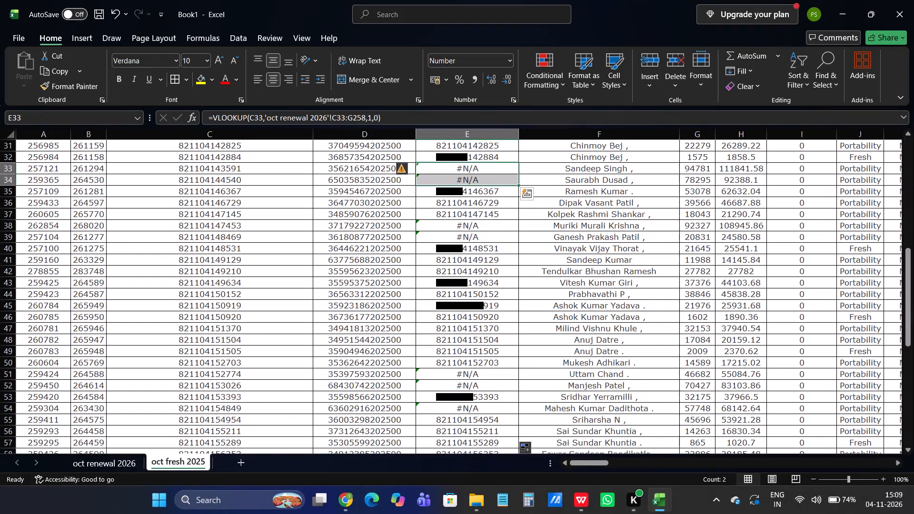
{"action": "scroll", "coordinate": [443, 236], "scroll_direction": "down", "scroll_amount": 3}
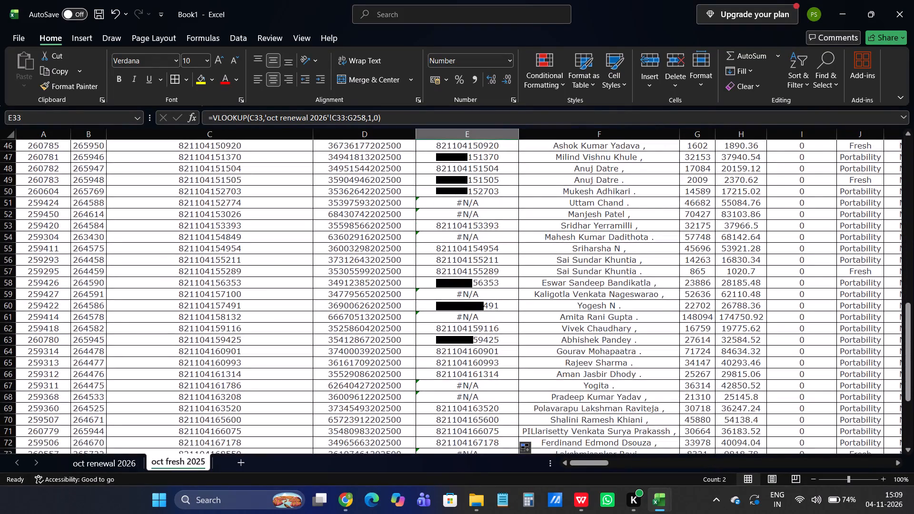
{"action": "left_click_drag", "start_coordinate": [446, 197], "coordinate": [446, 210]}
{"action": "scroll", "coordinate": [446, 210], "scroll_direction": "down", "scroll_amount": 1}
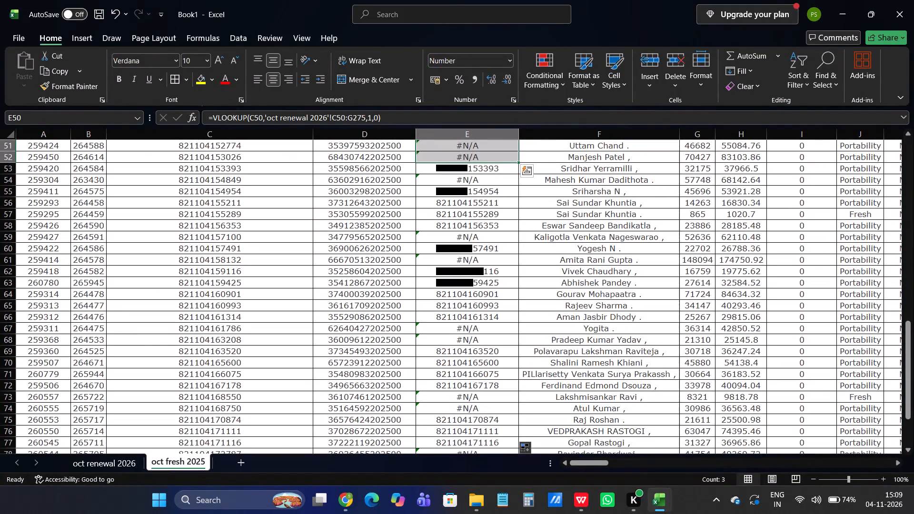
{"action": "left_click", "coordinate": [440, 181]}
{"action": "left_click", "coordinate": [446, 235]}
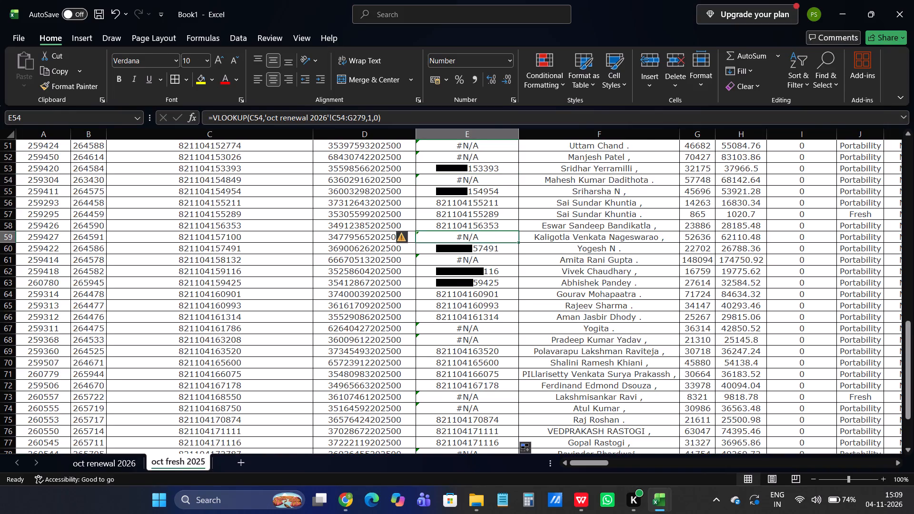
{"action": "scroll", "coordinate": [446, 235], "scroll_direction": "down", "scroll_amount": 1}
{"action": "left_click", "coordinate": [447, 200]}
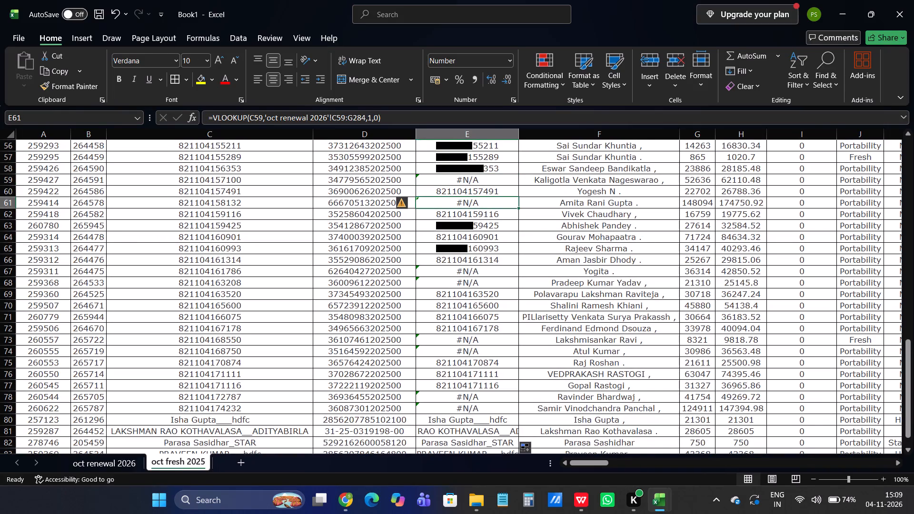
{"action": "left_click_drag", "start_coordinate": [454, 270], "coordinate": [453, 283]}
{"action": "scroll", "coordinate": [453, 283], "scroll_direction": "down", "scroll_amount": 1}
{"action": "left_click_drag", "start_coordinate": [452, 282], "coordinate": [452, 289]}
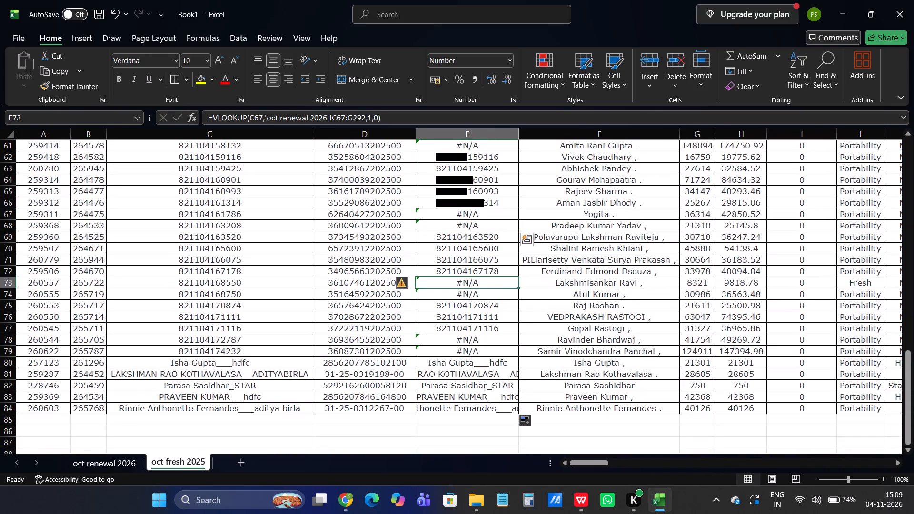
{"action": "left_click_drag", "start_coordinate": [452, 289], "coordinate": [452, 292]}
{"action": "scroll", "coordinate": [452, 292], "scroll_direction": "down", "scroll_amount": 2}
{"action": "left_click_drag", "start_coordinate": [442, 225], "coordinate": [442, 229]}
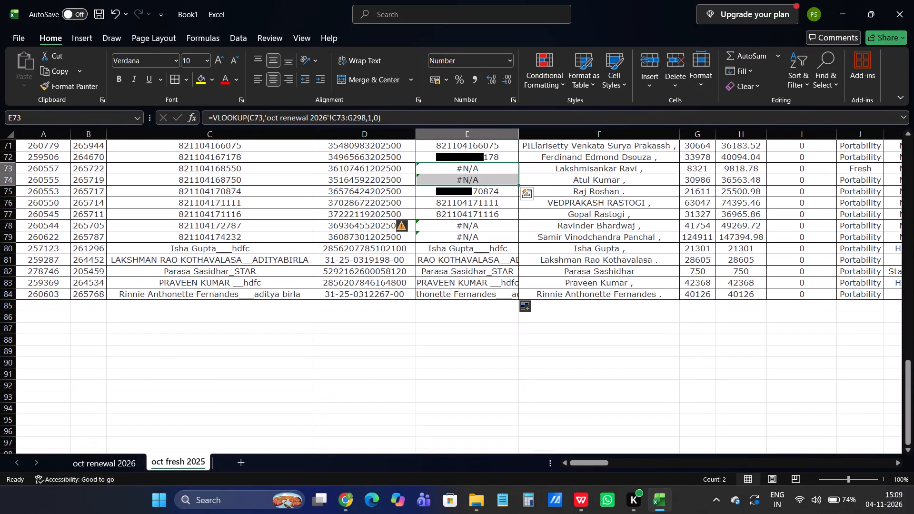
{"action": "left_click_drag", "start_coordinate": [442, 229], "coordinate": [442, 233]}
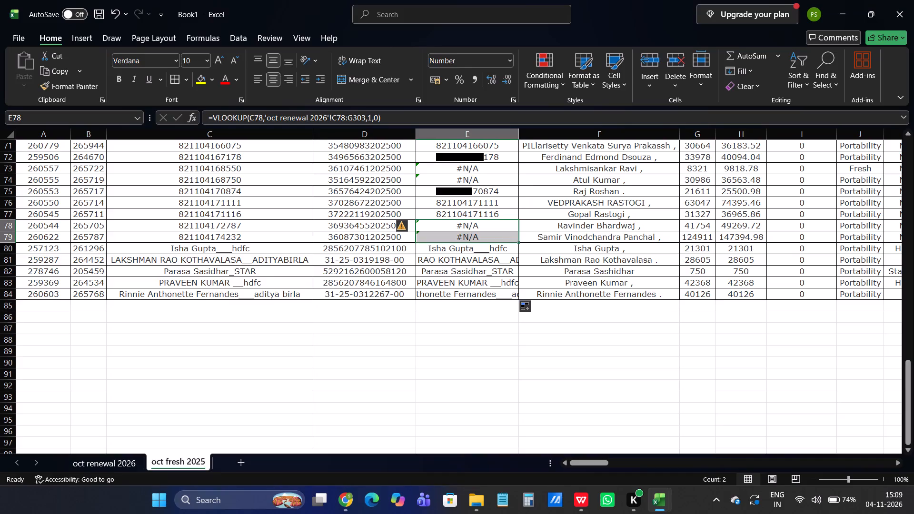
{"action": "scroll", "coordinate": [442, 233], "scroll_direction": "up", "scroll_amount": 20}
{"action": "scroll", "coordinate": [442, 233], "scroll_direction": "up", "scroll_amount": 5}
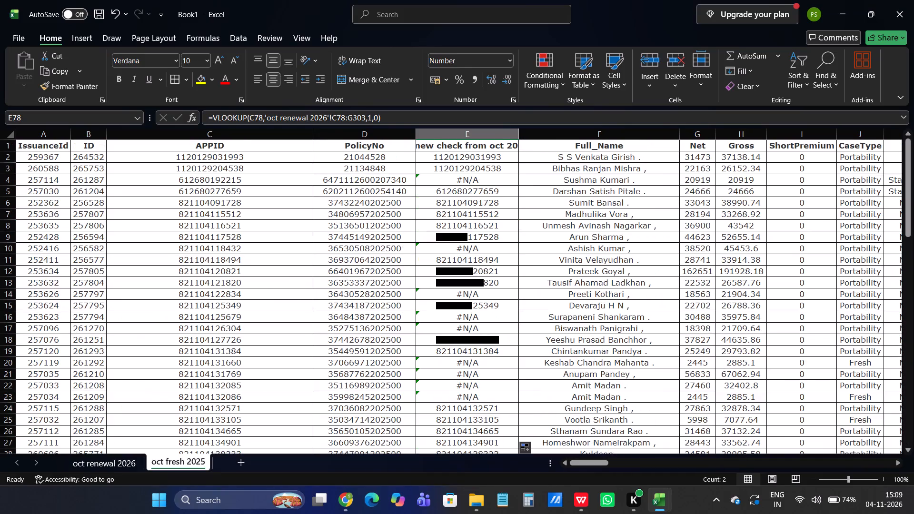
Enter the header "renewal check from fresh 2025" in E1 of the oct renewal 2026 sheet.
{"action": "left_click", "coordinate": [119, 456]}
{"action": "scroll", "coordinate": [482, 222], "scroll_direction": "up", "scroll_amount": 19}
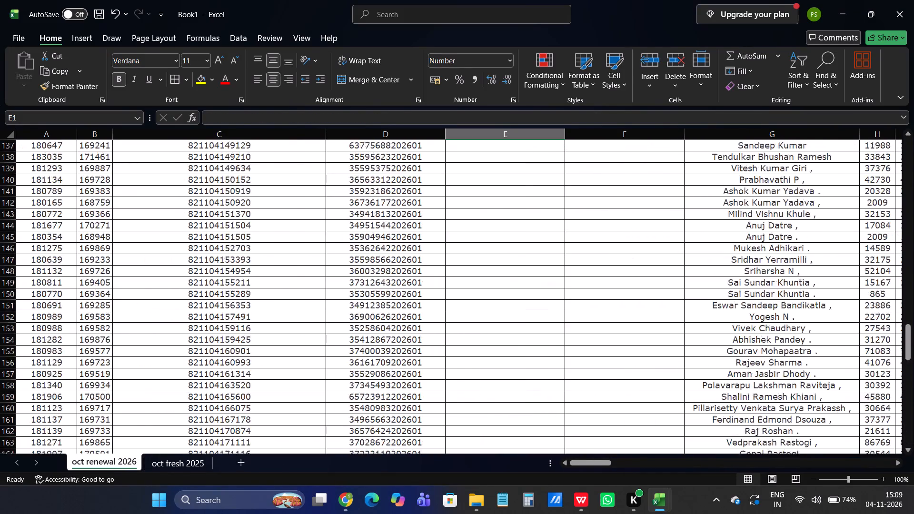
{"action": "scroll", "coordinate": [482, 222], "scroll_direction": "up", "scroll_amount": 20}
{"action": "scroll", "coordinate": [482, 222], "scroll_direction": "up", "scroll_amount": 20}
{"action": "scroll", "coordinate": [482, 222], "scroll_direction": "up", "scroll_amount": 4}
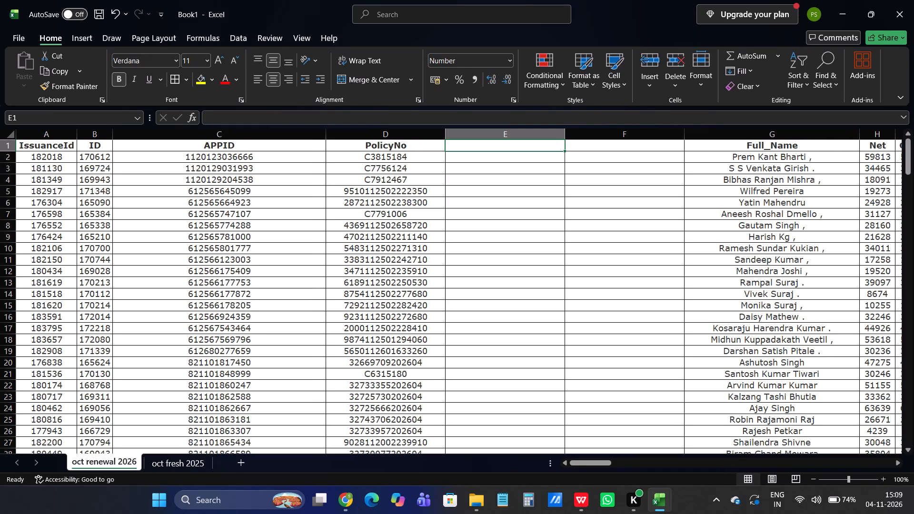
{"action": "left_click", "coordinate": [553, 147]}
{"action": "type", "text": "renewal check"}
{"action": "key", "text": "space"}
{"action": "type", "text": "from fressh"}
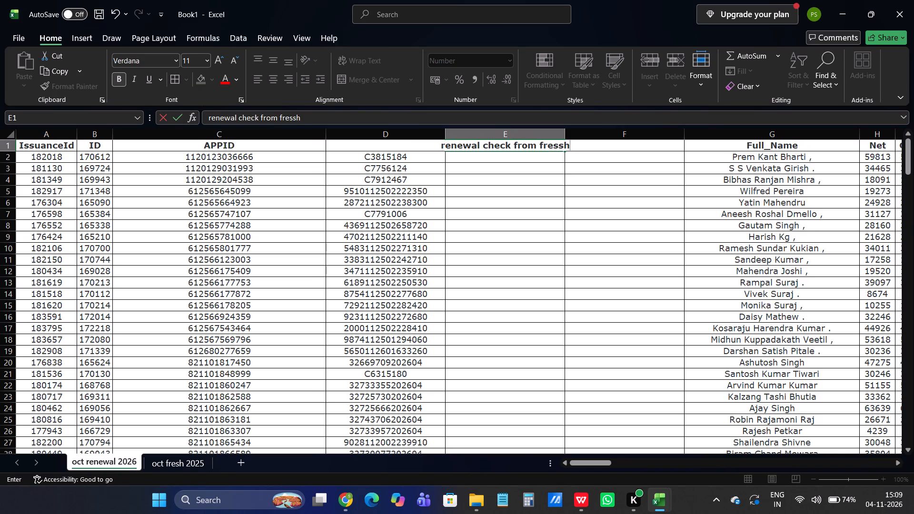
{"action": "key", "text": "BackSpace"}
{"action": "key", "text": "BackSpace"}
{"action": "type", "text": "h"}
{"action": "key", "text": "space"}
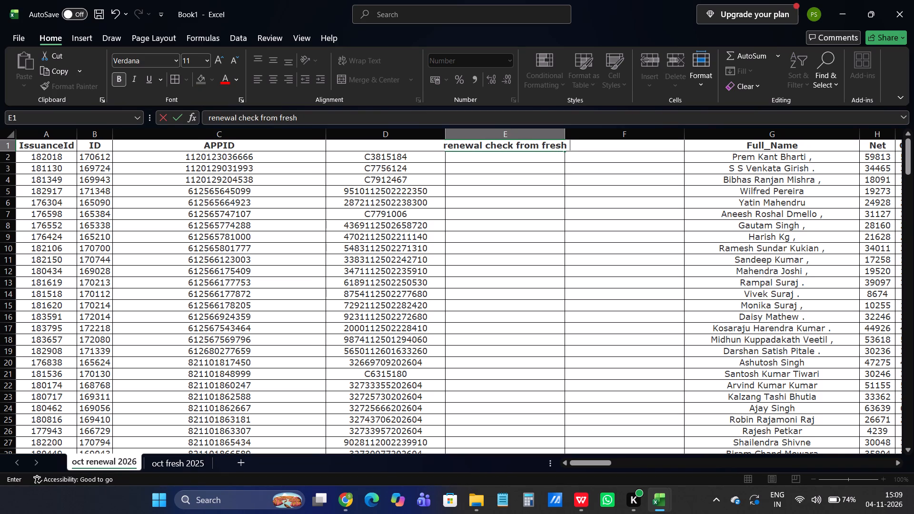
{"action": "type", "text": "2025"}
{"action": "key", "text": "Return"}
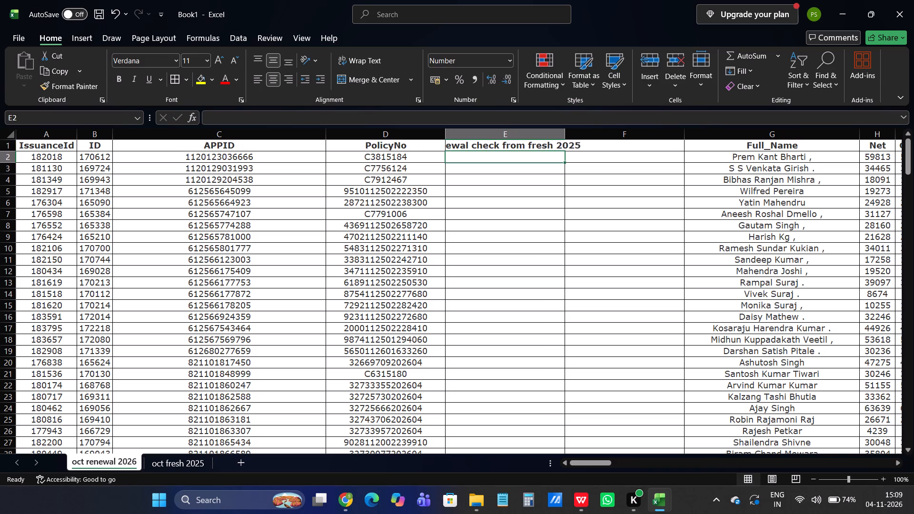
Fill the E1 header cell with yellow.
{"action": "left_click", "coordinate": [546, 143]}
{"action": "left_click", "coordinate": [194, 81]}
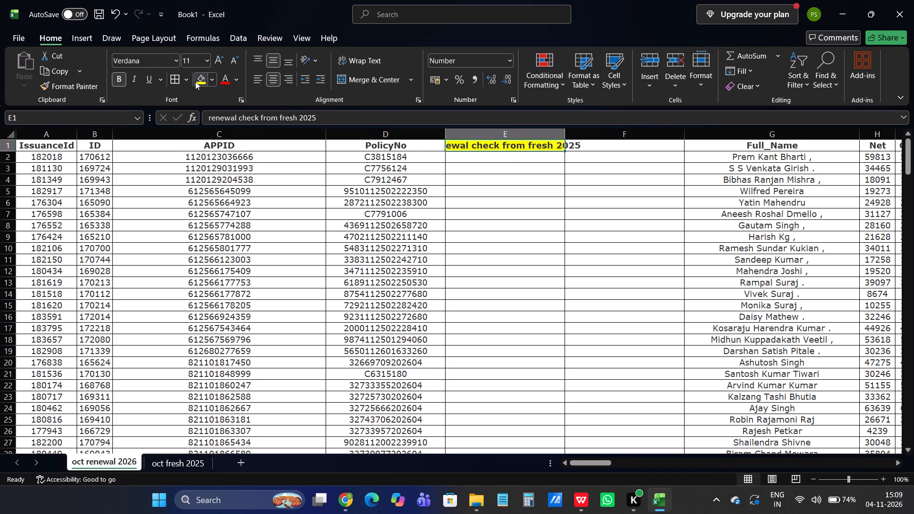
Enter =VLOOKUP(C2,'oct fresh 2025'!$C$2:$H$84,1,0) in E2 of the oct renewal 2026 sheet.
{"action": "left_click", "coordinate": [511, 163]}
{"action": "left_click", "coordinate": [512, 158]}
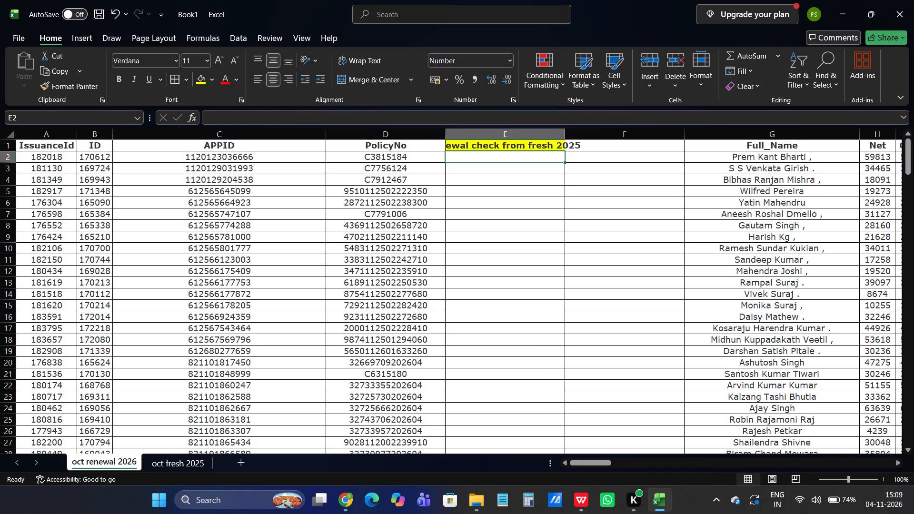
{"action": "type", "text": "=vlok"}
{"action": "key", "text": "BackSpace"}
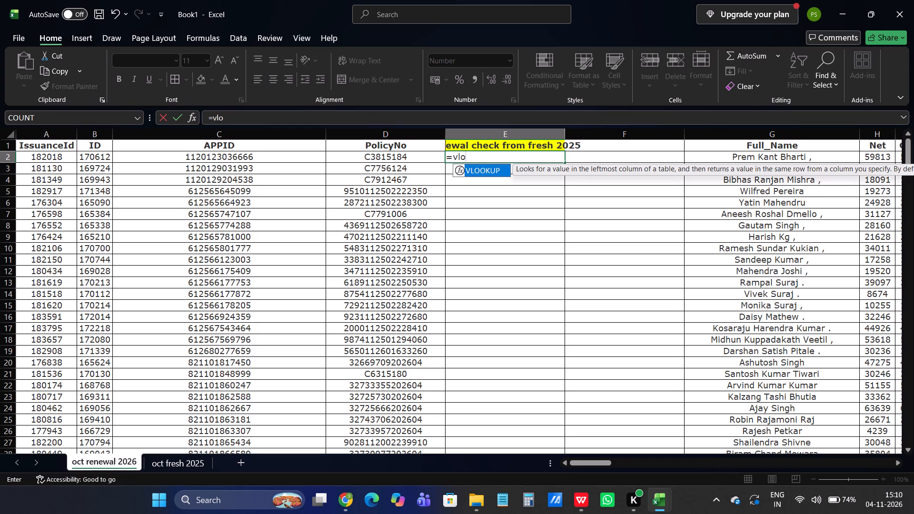
{"action": "key", "text": "Tab"}
{"action": "key", "text": "Left"}
{"action": "key", "text": "Left"}
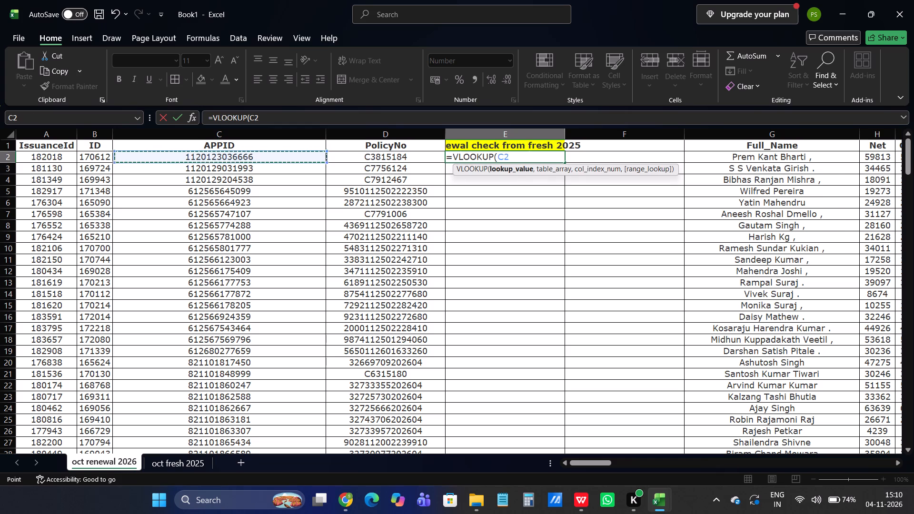
{"action": "key", "text": "comma"}
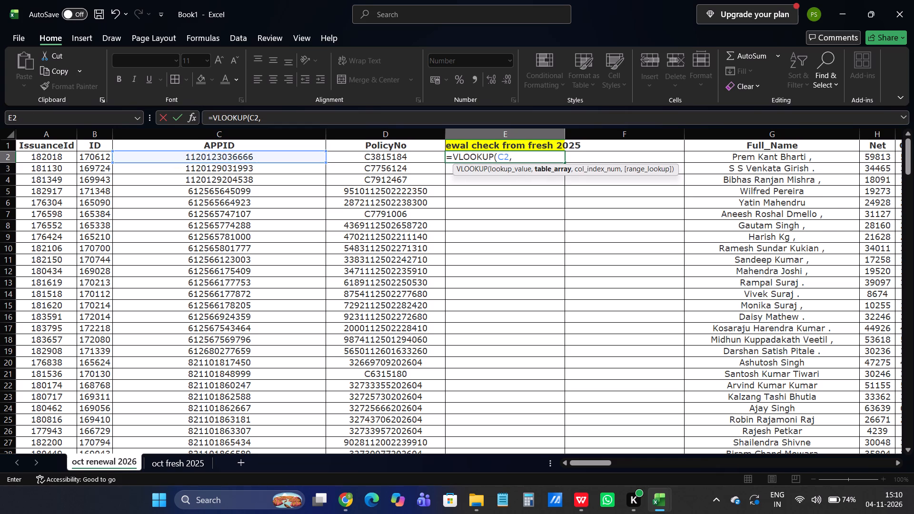
{"action": "left_click", "coordinate": [171, 469]}
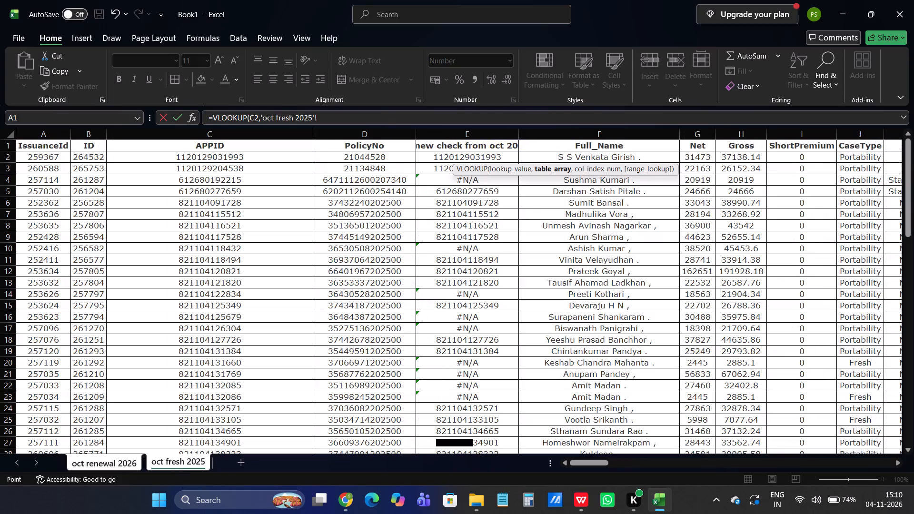
{"action": "left_click_drag", "start_coordinate": [187, 155], "coordinate": [672, 513]}
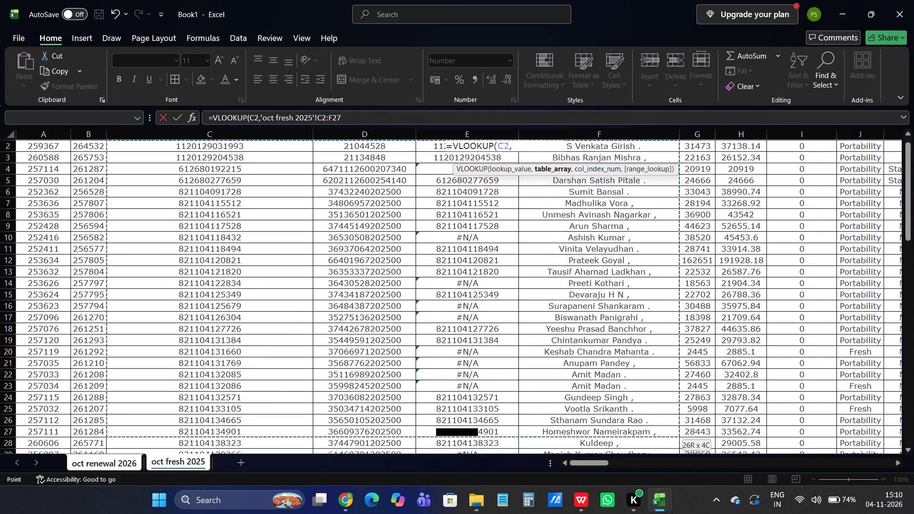
{"action": "left_click_drag", "start_coordinate": [672, 513], "coordinate": [683, 495]}
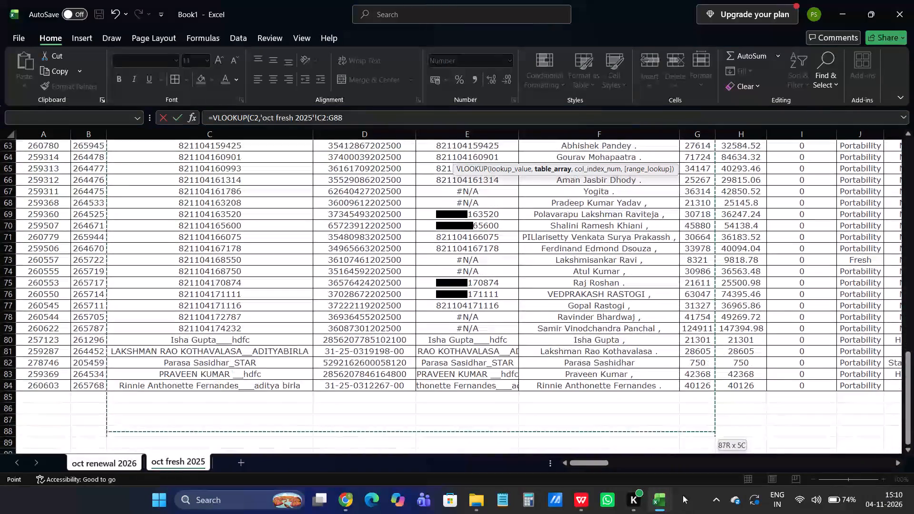
{"action": "left_click_drag", "start_coordinate": [683, 495], "coordinate": [716, 329]}
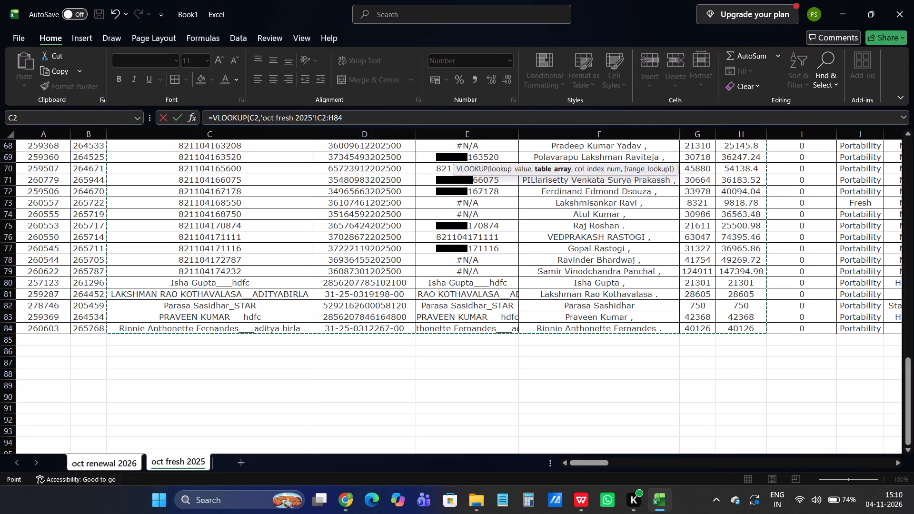
{"action": "key", "text": "F4"}
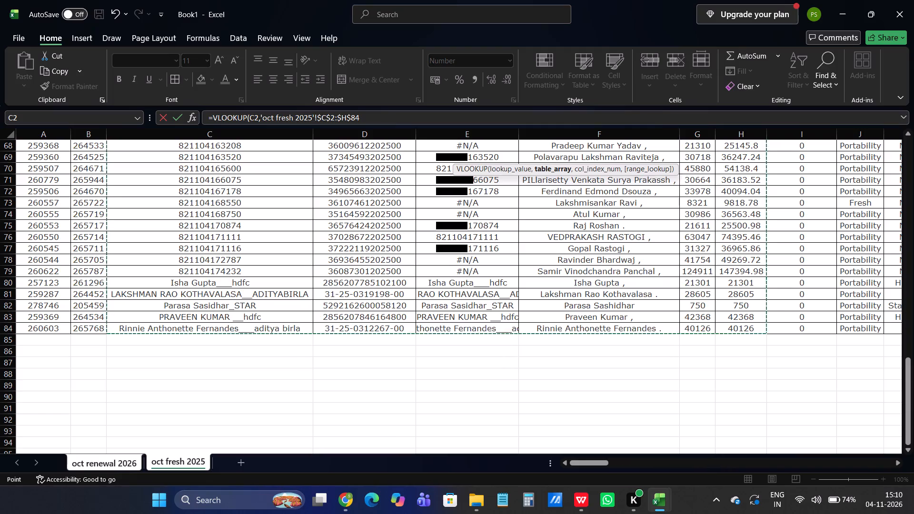
{"action": "key", "text": "comma"}
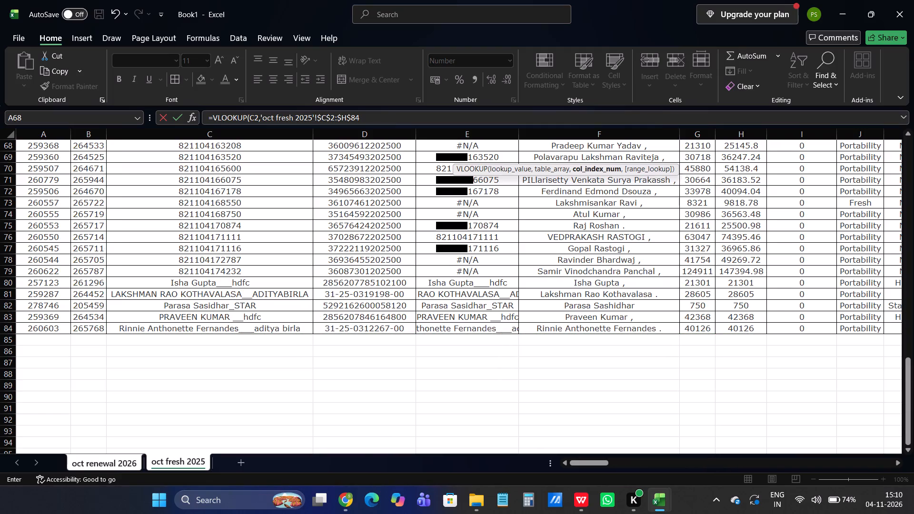
{"action": "key", "text": "1"}
{"action": "key", "text": "comma"}
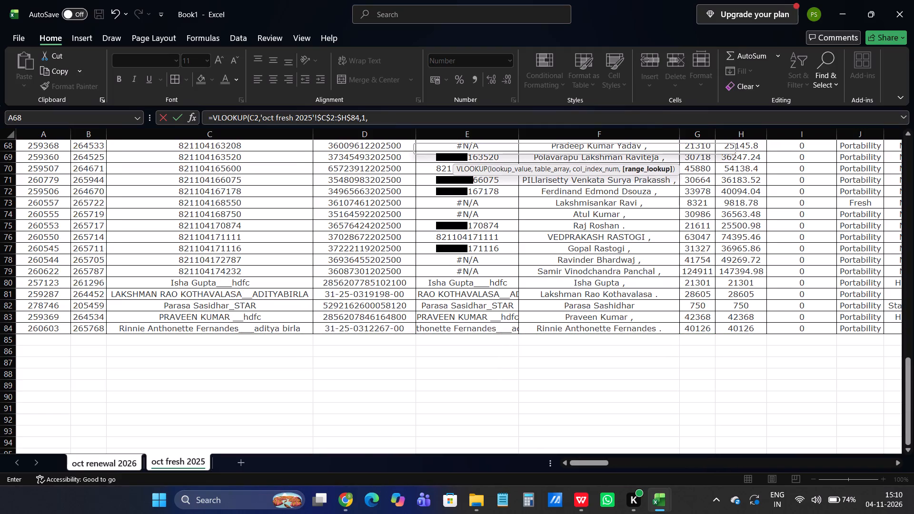
{"action": "key", "text": "0"}
{"action": "key", "text": "Return"}
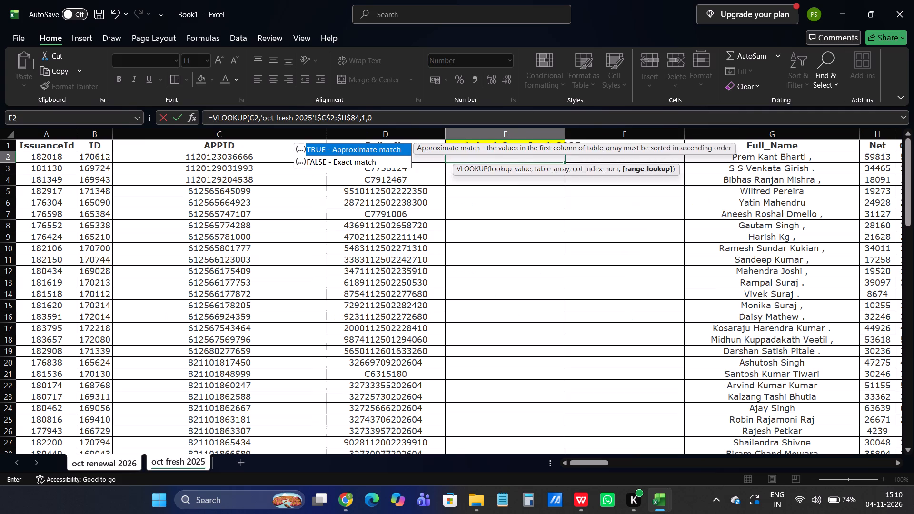
Fill the E2 lookup formula down the renewal check column through the last data row, 227.
{"action": "left_click", "coordinate": [534, 154]}
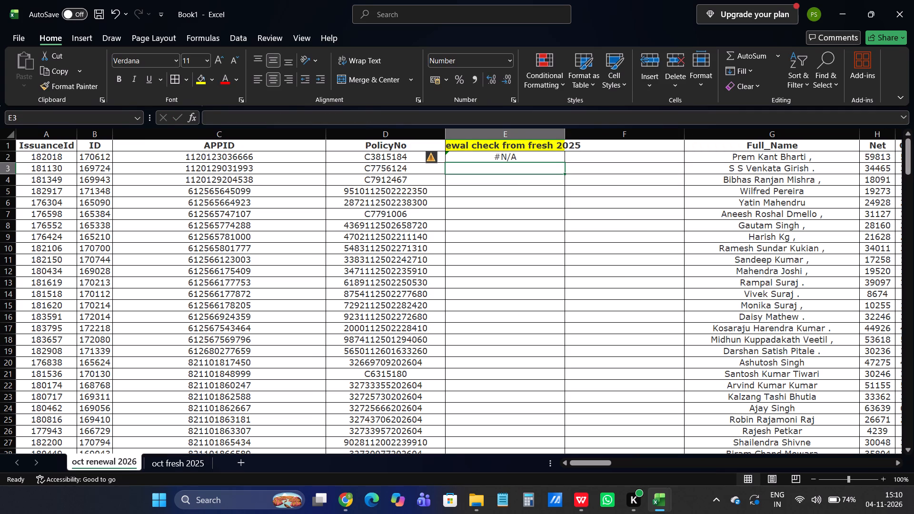
{"action": "left_click_drag", "start_coordinate": [564, 163], "coordinate": [578, 506]}
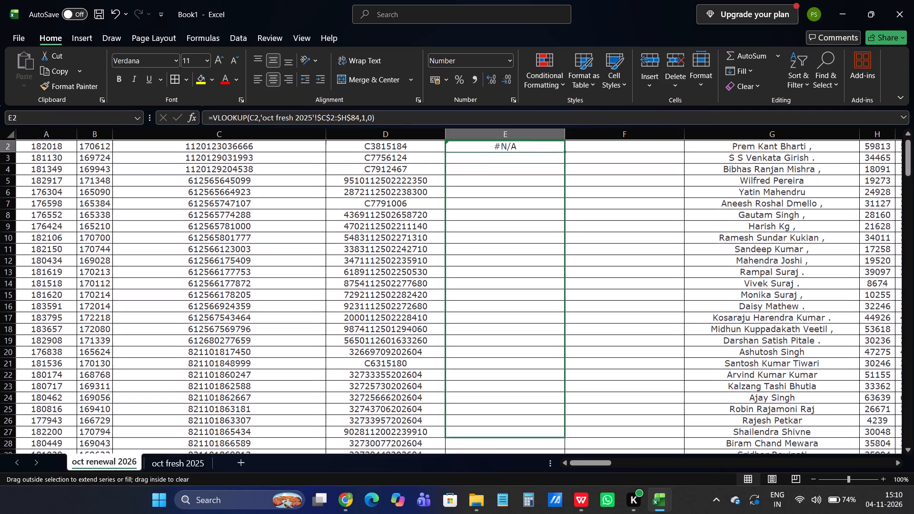
{"action": "left_click_drag", "start_coordinate": [578, 506], "coordinate": [578, 511]}
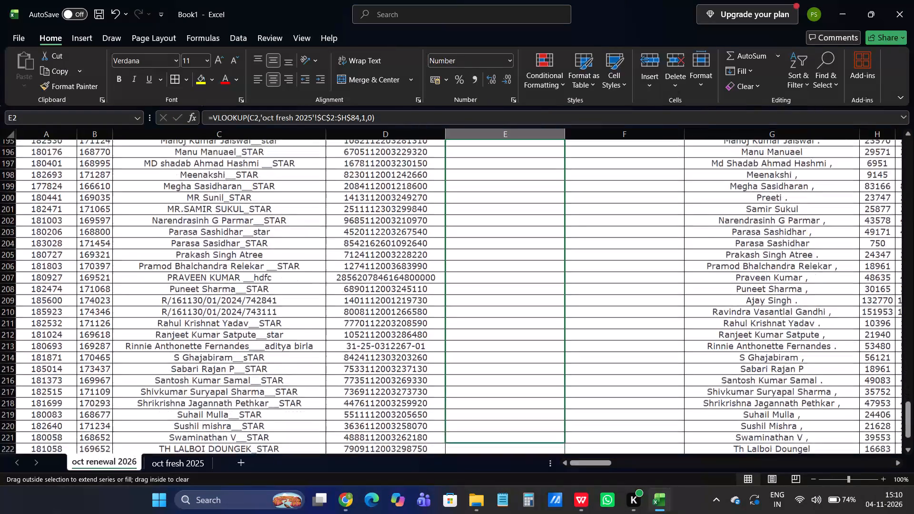
{"action": "left_click_drag", "start_coordinate": [578, 511], "coordinate": [559, 424]}
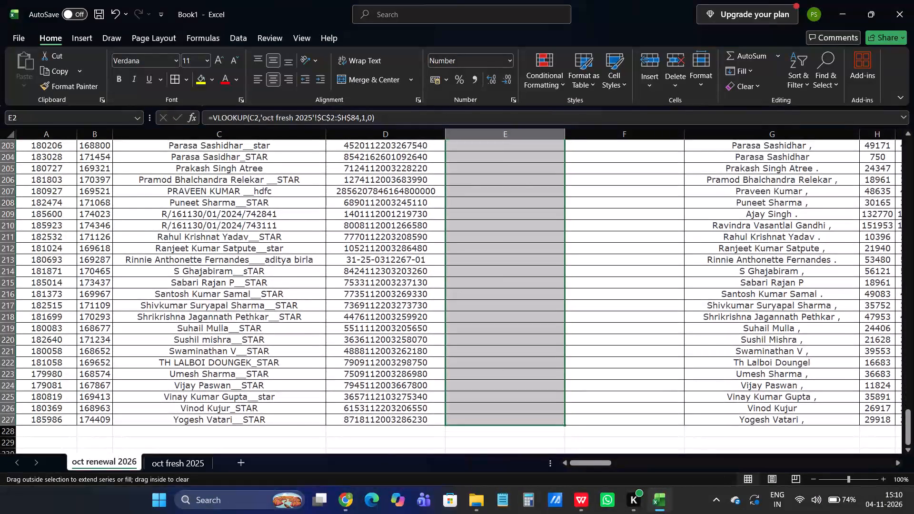
{"action": "scroll", "coordinate": [515, 257], "scroll_direction": "up", "scroll_amount": 20}
{"action": "scroll", "coordinate": [515, 257], "scroll_direction": "up", "scroll_amount": 2}
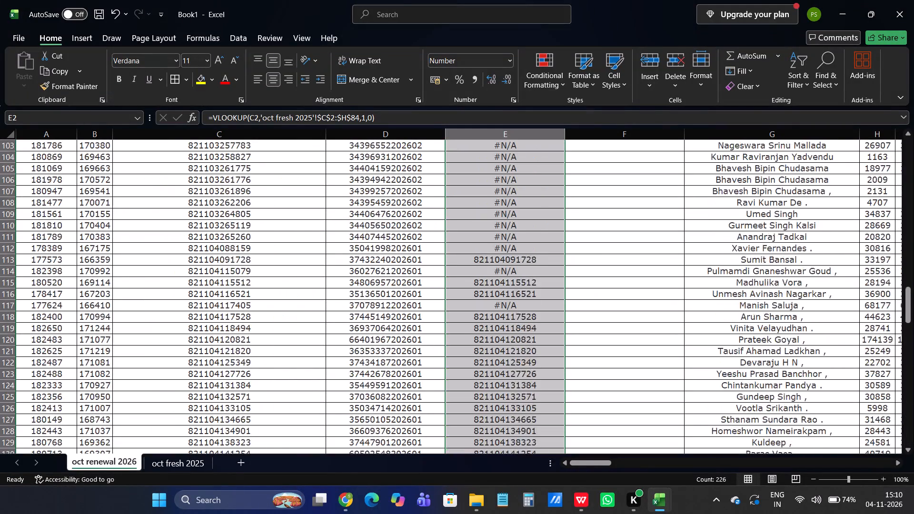
{"action": "scroll", "coordinate": [515, 254], "scroll_direction": "up", "scroll_amount": 20}
{"action": "scroll", "coordinate": [515, 254], "scroll_direction": "up", "scroll_amount": 11}
{"action": "left_click", "coordinate": [544, 157]}
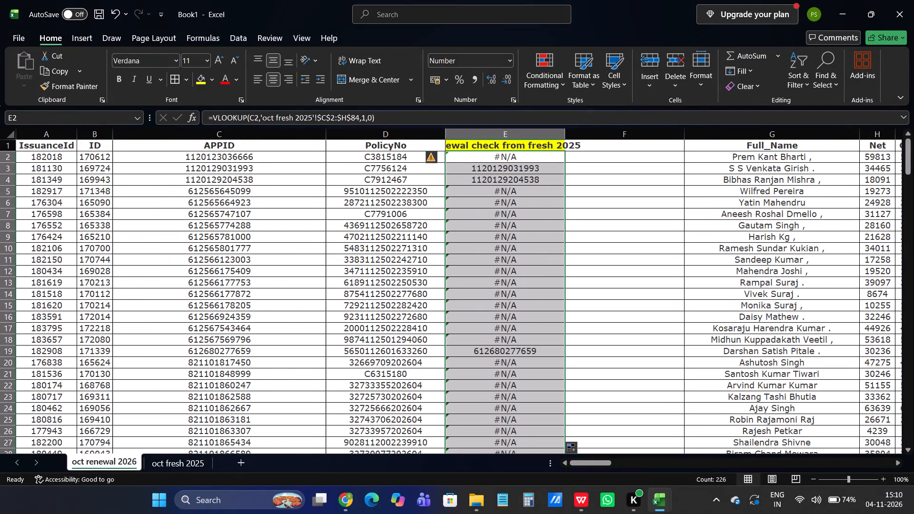
Add filters to the header row of oct renewal 2026 and exclude #N/A from the renewal check column.
{"action": "left_click", "coordinate": [541, 140]}
{"action": "left_click", "coordinate": [792, 79]}
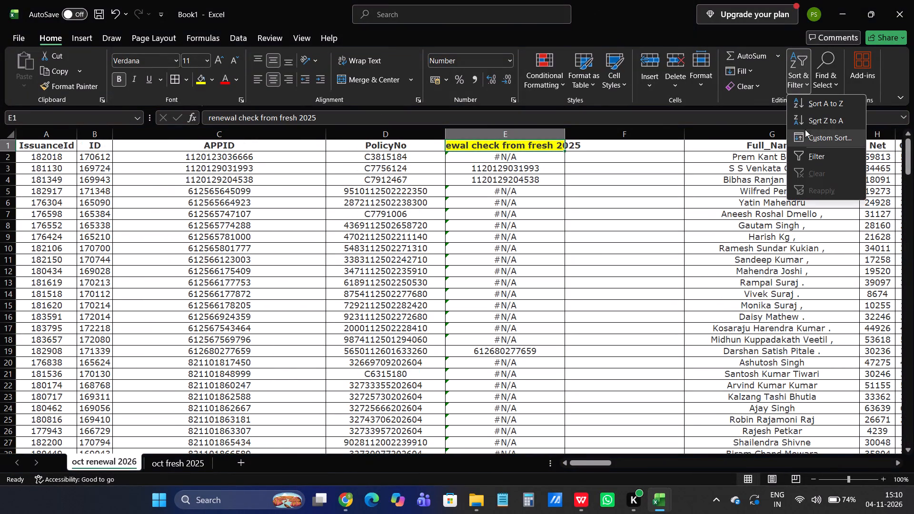
{"action": "left_click", "coordinate": [806, 155]}
{"action": "left_click", "coordinate": [558, 140]}
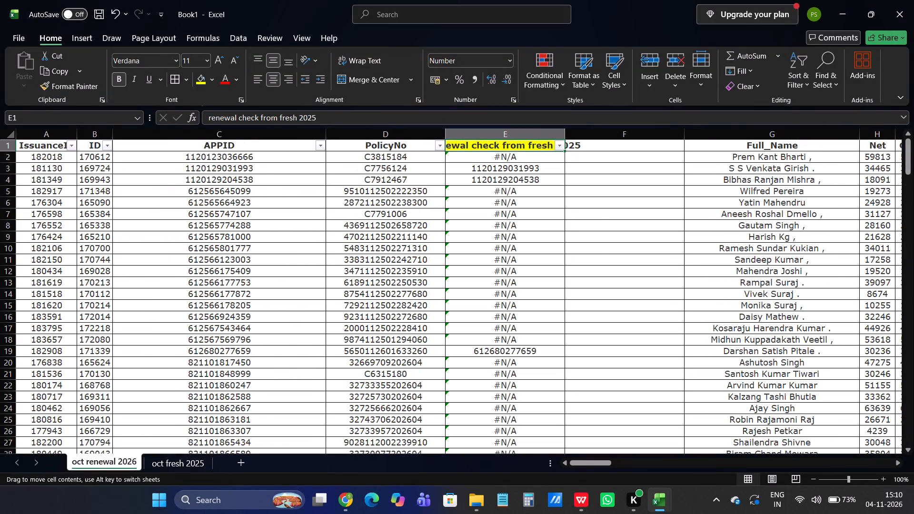
{"action": "left_click", "coordinate": [559, 143]}
{"action": "double_click", "coordinate": [471, 297]}
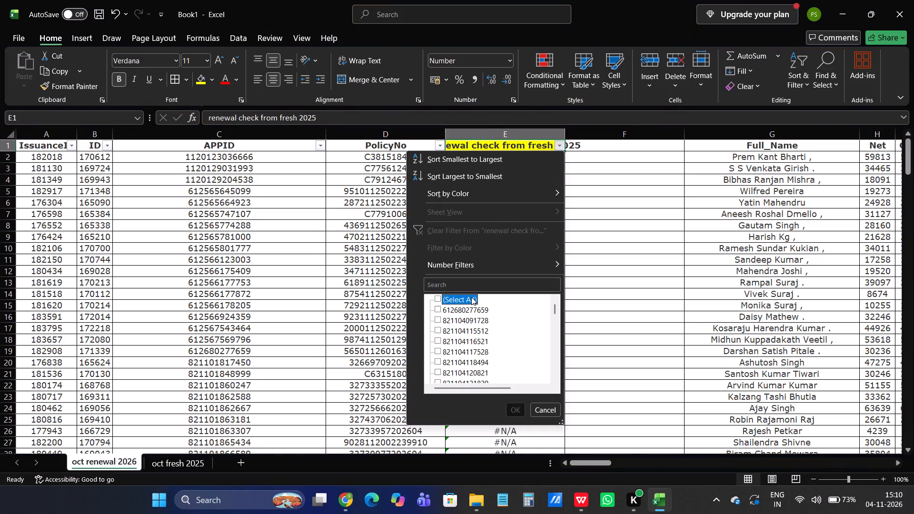
{"action": "left_click", "coordinate": [471, 297]}
{"action": "scroll", "coordinate": [480, 321], "scroll_direction": "down", "scroll_amount": 14}
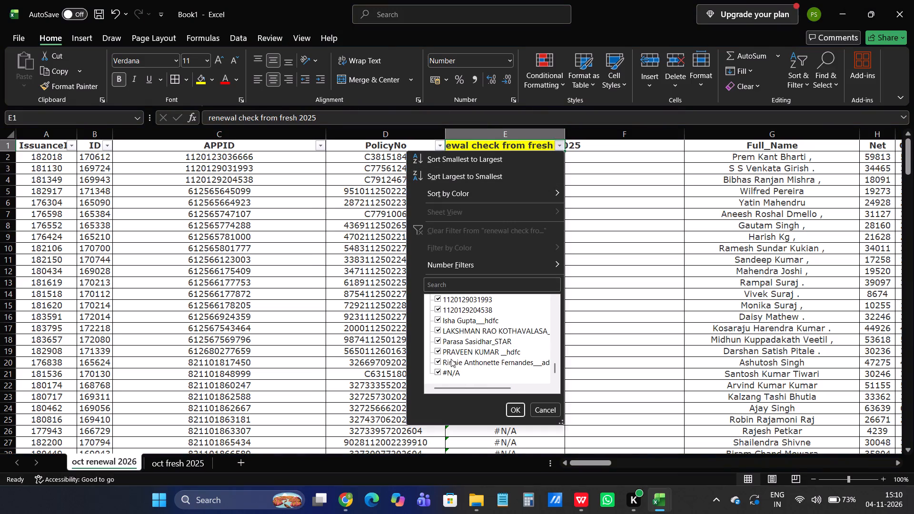
{"action": "left_click", "coordinate": [439, 370]}
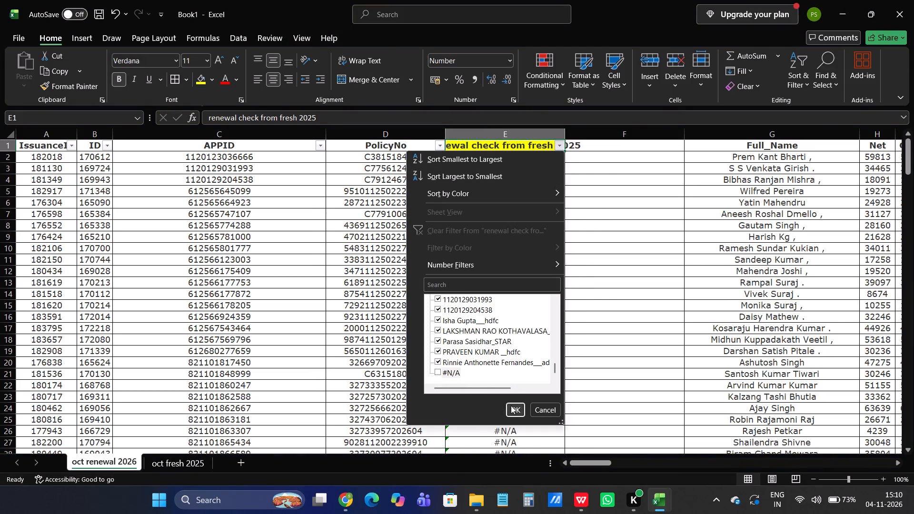
{"action": "left_click", "coordinate": [511, 405]}
Check the count of PolicyNo entries in the filtered oct renewal 2026 sheet.
{"action": "left_click", "coordinate": [392, 135]}
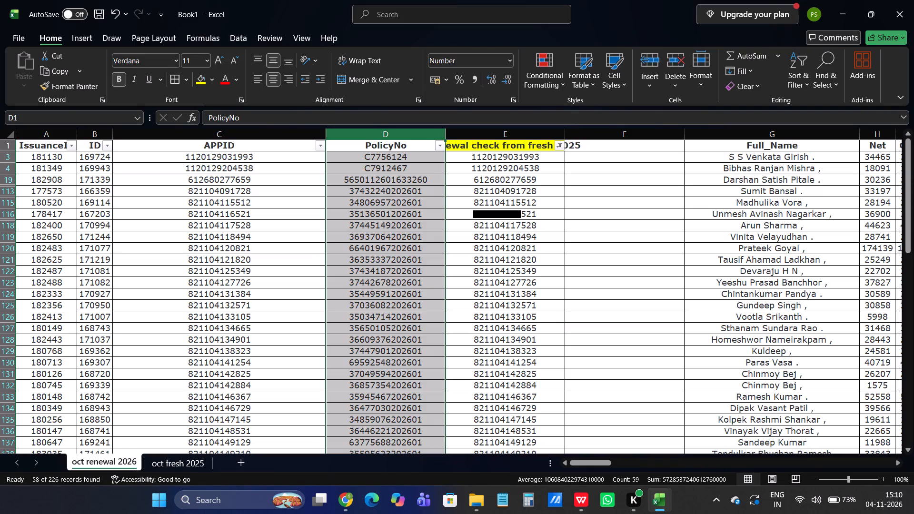
Fill the renew check header in E1 of the oct fresh 2025 sheet with yellow.
{"action": "left_click", "coordinate": [176, 458]}
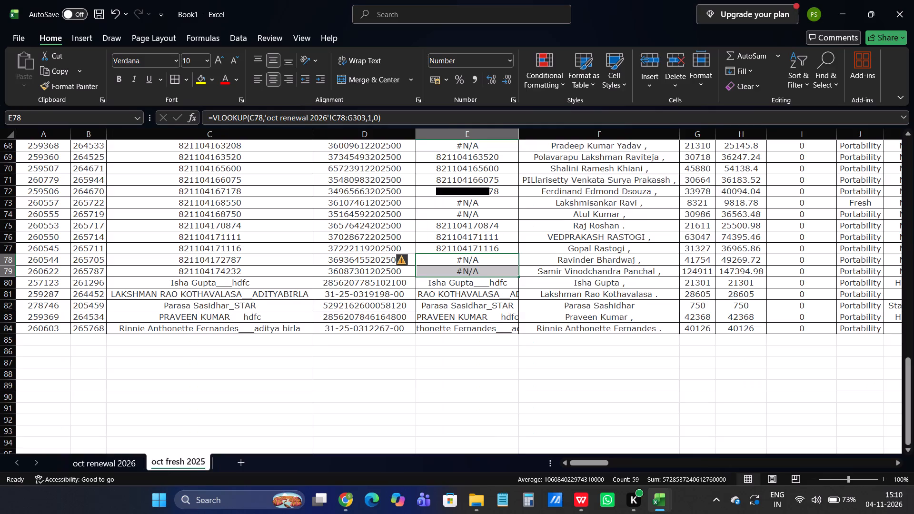
{"action": "scroll", "coordinate": [479, 185], "scroll_direction": "up", "scroll_amount": 20}
{"action": "scroll", "coordinate": [479, 185], "scroll_direction": "up", "scroll_amount": 4}
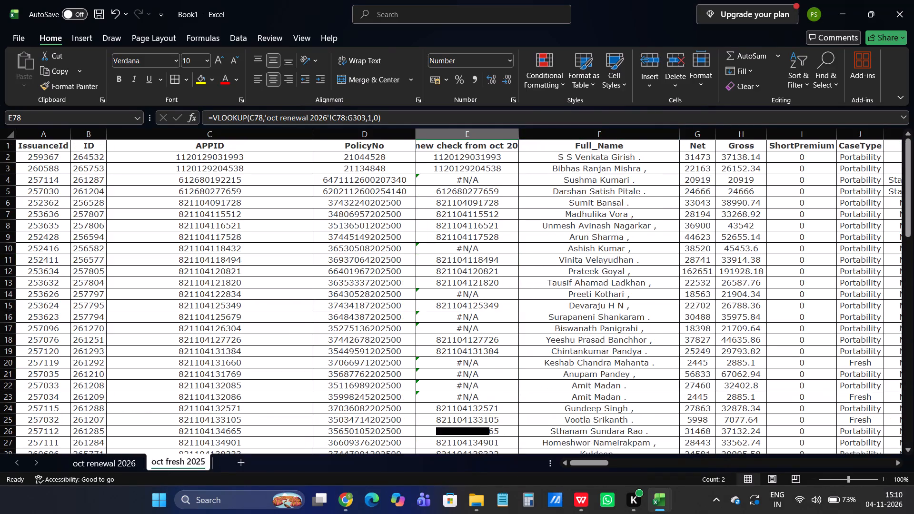
{"action": "left_click", "coordinate": [478, 148]}
{"action": "left_click", "coordinate": [197, 78]}
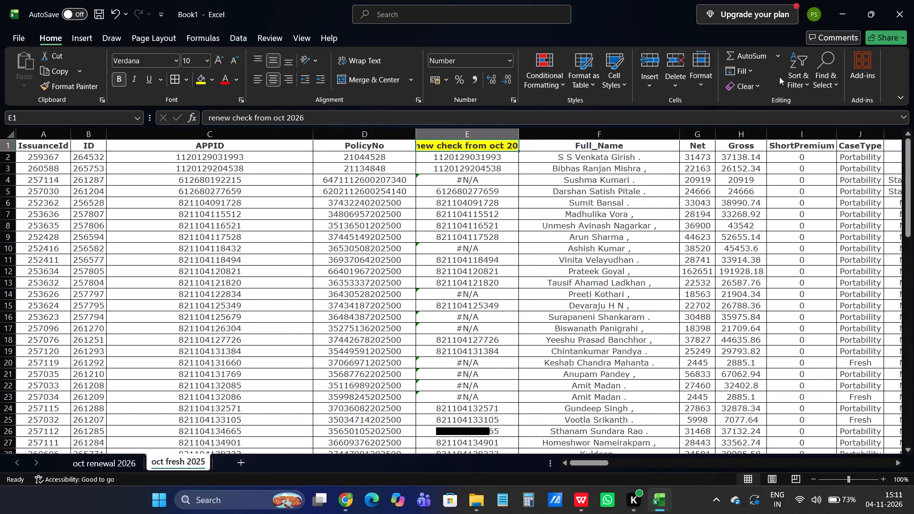
Add filters to the header row of oct fresh 2025 and exclude #N/A from the renew check column.
{"action": "left_click", "coordinate": [793, 75]}
{"action": "left_click", "coordinate": [825, 151]}
{"action": "left_click", "coordinate": [517, 142]}
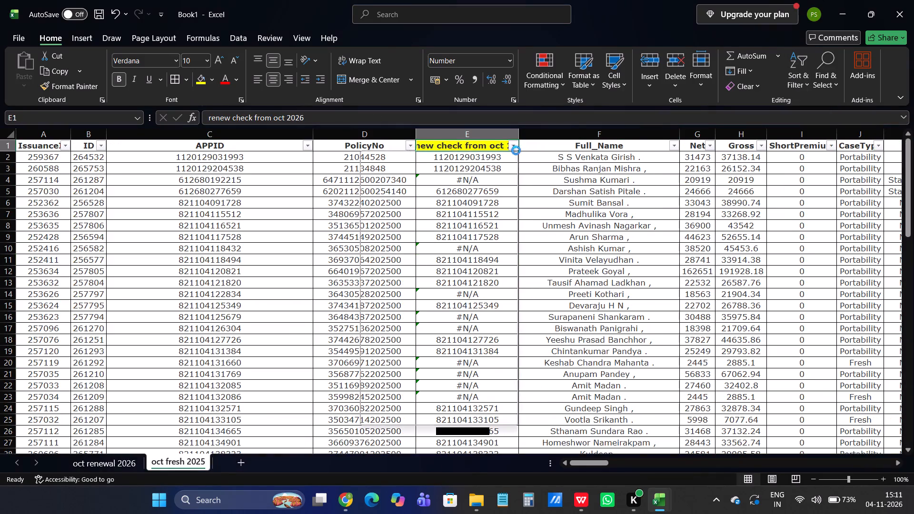
{"action": "scroll", "coordinate": [426, 306], "scroll_direction": "down", "scroll_amount": 10}
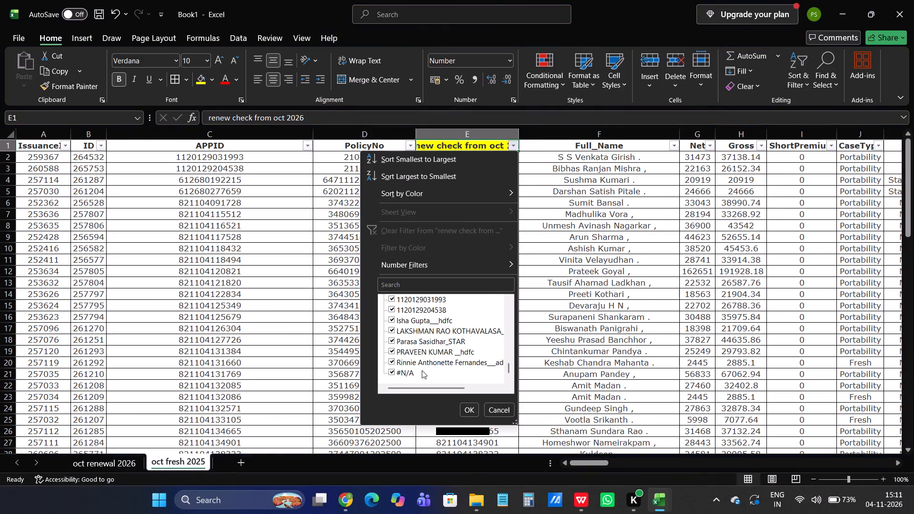
{"action": "scroll", "coordinate": [422, 370], "scroll_direction": "down", "scroll_amount": 4}
{"action": "left_click", "coordinate": [405, 370]}
{"action": "left_click", "coordinate": [467, 407]}
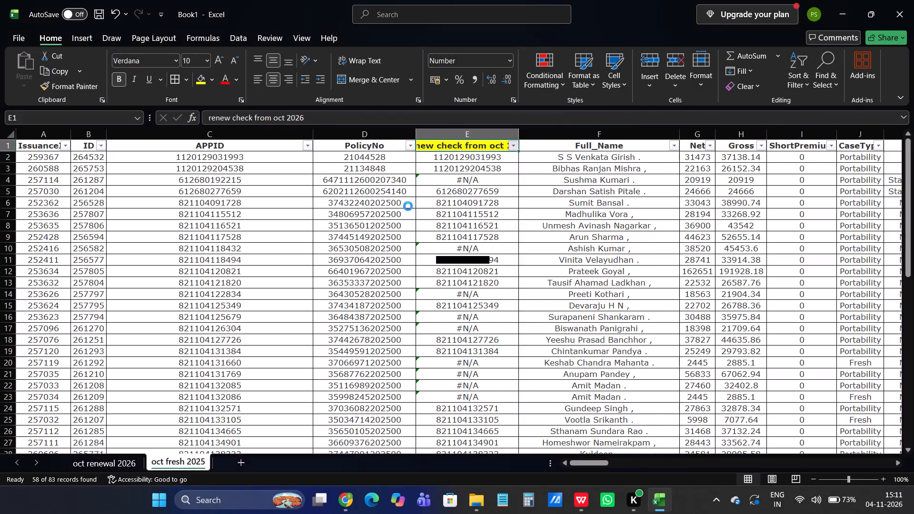
Check the count of PolicyNo entries in the filtered oct fresh 2025 sheet.
{"action": "left_click", "coordinate": [328, 140]}
{"action": "left_click", "coordinate": [328, 134]}
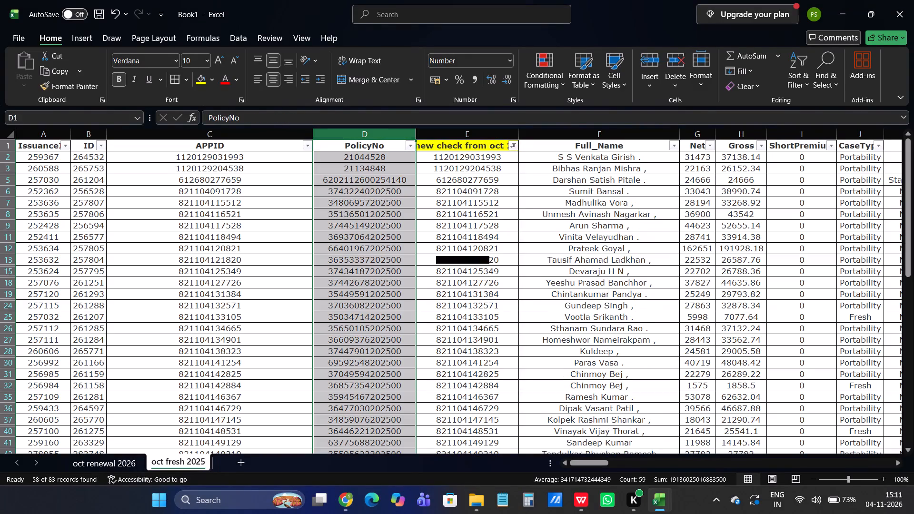
{"action": "left_click", "coordinate": [360, 184]}
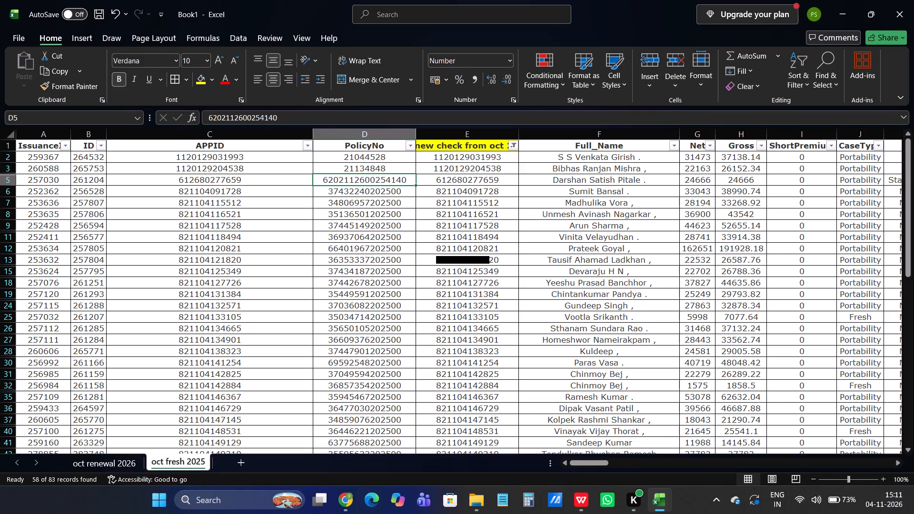
{"action": "left_click", "coordinate": [369, 146]}
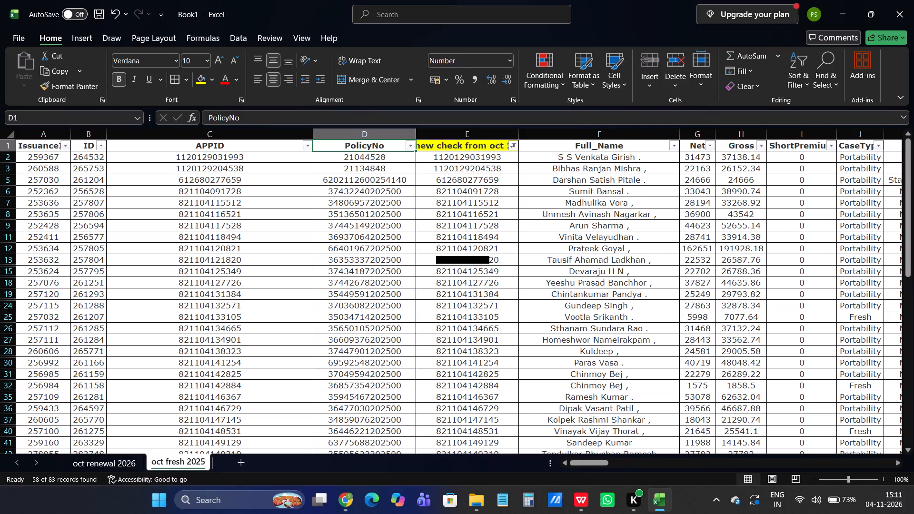
Remove the filters from the header row of the oct renewal 2026 sheet.
{"action": "left_click", "coordinate": [132, 467]}
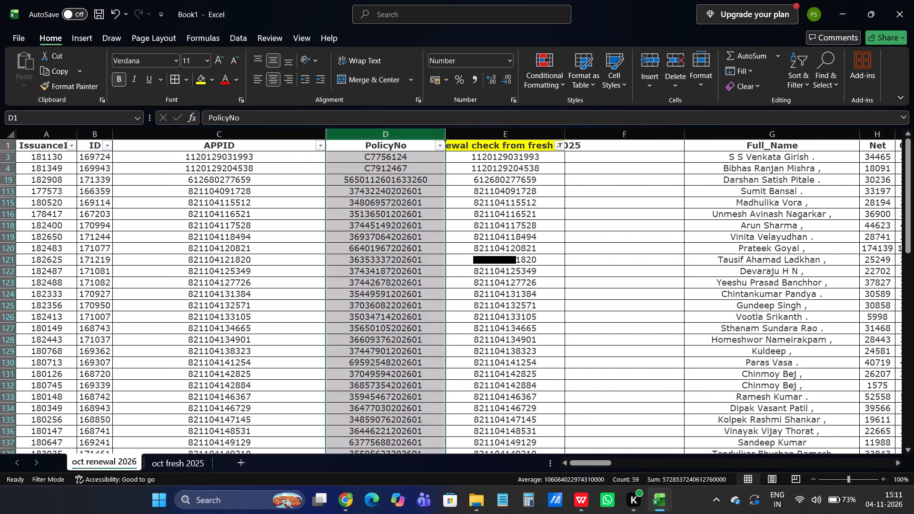
{"action": "left_click", "coordinate": [417, 142]}
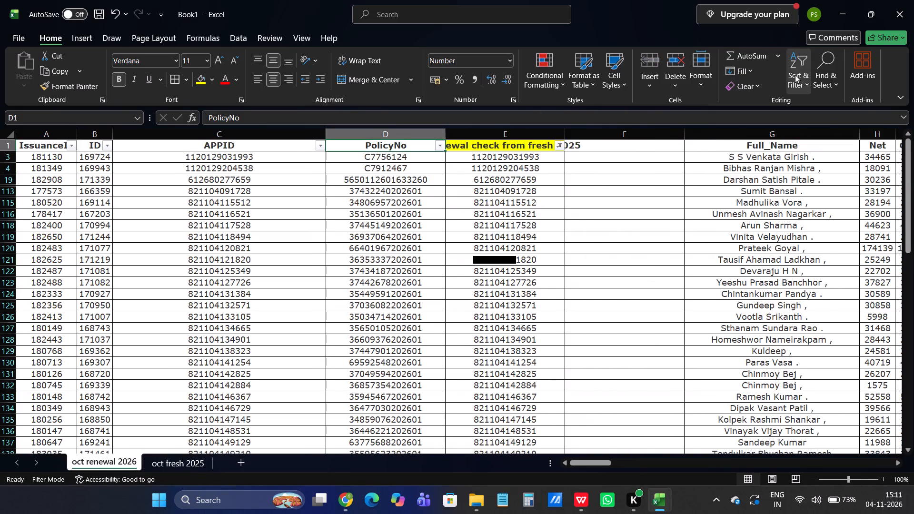
{"action": "left_click", "coordinate": [795, 74]}
{"action": "left_click", "coordinate": [812, 150]}
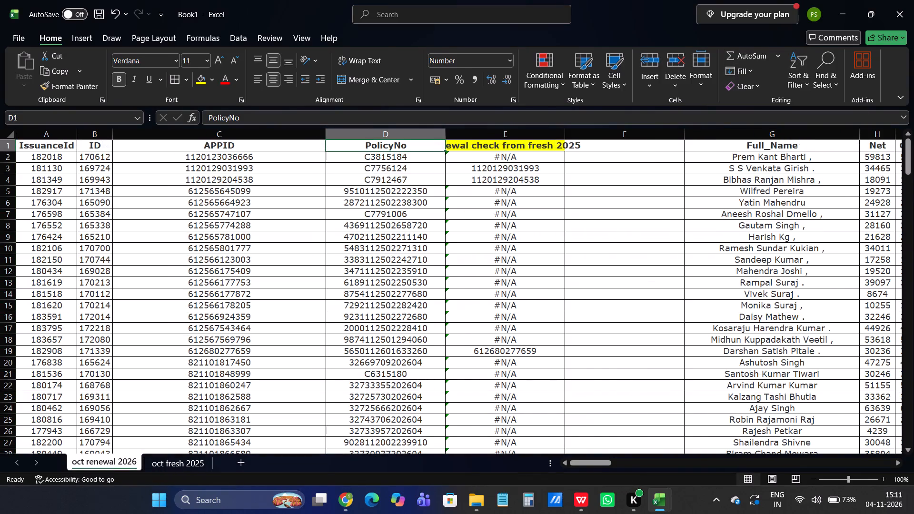
Remove the filters from the header row of the oct fresh 2025 sheet.
{"action": "left_click", "coordinate": [195, 454]}
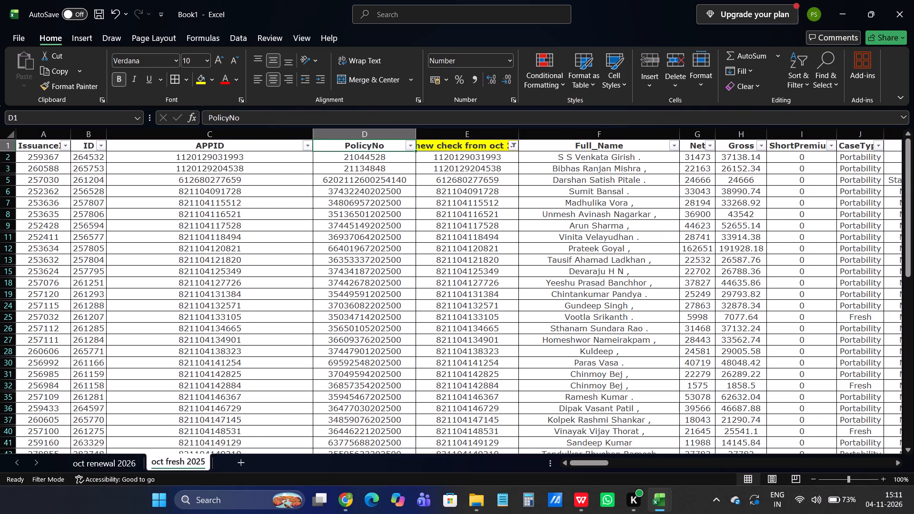
{"action": "left_click", "coordinate": [489, 147]}
{"action": "left_click", "coordinate": [805, 81]}
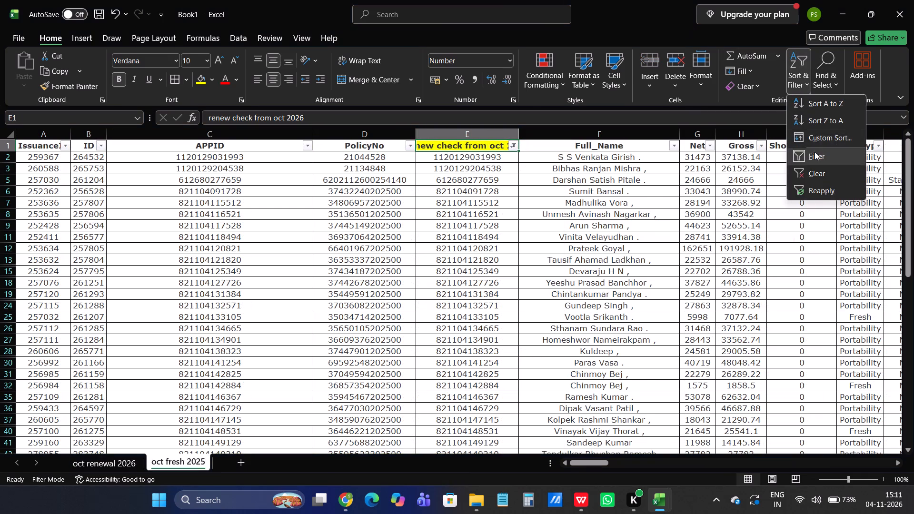
{"action": "left_click", "coordinate": [815, 152]}
Add a new sheet after oct fresh 2025 and name it renewal 2024.
{"action": "left_click", "coordinate": [248, 460]}
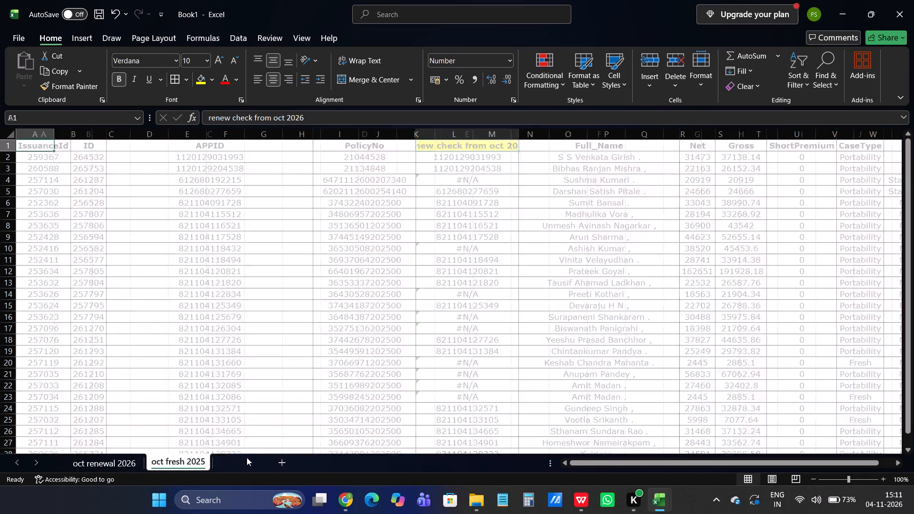
{"action": "left_click", "coordinate": [244, 458]}
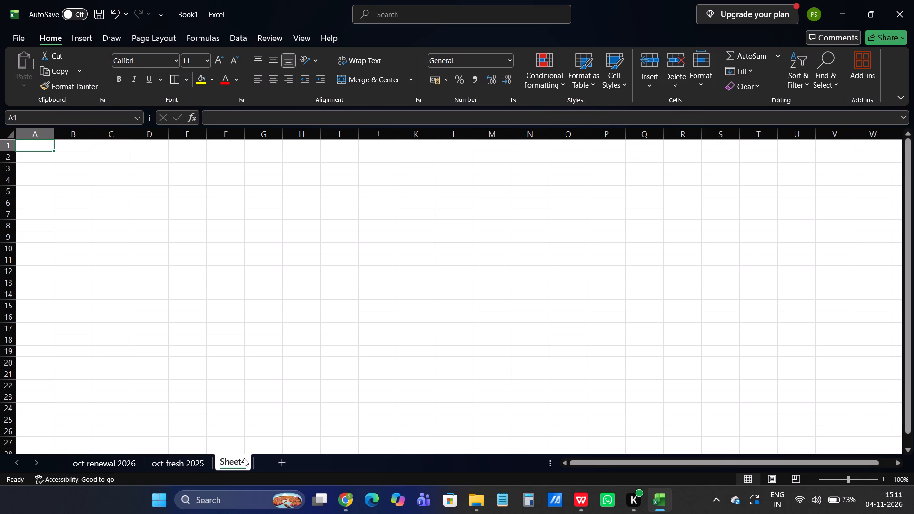
{"action": "double_click", "coordinate": [242, 463]}
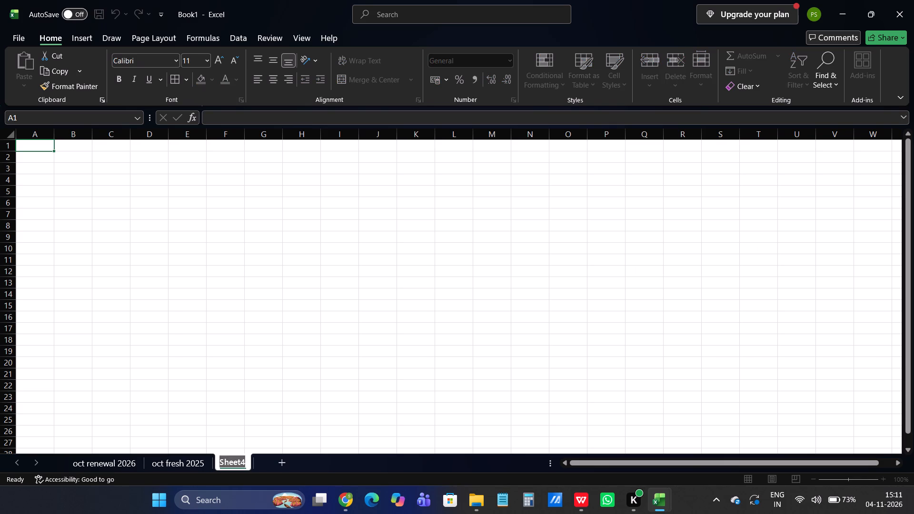
{"action": "type", "text": "renewal"}
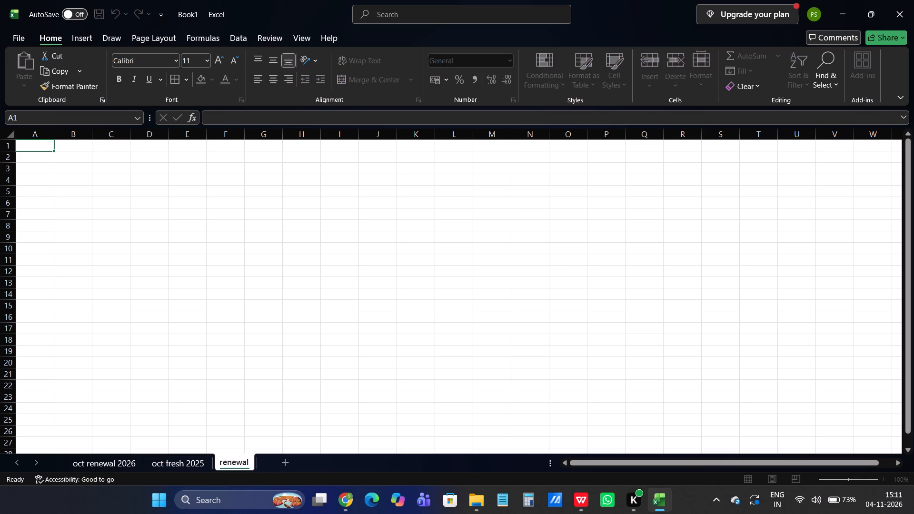
{"action": "key", "text": "space"}
{"action": "type", "text": "202"}
{"action": "key", "text": "Return"}
{"action": "key", "text": "4"}
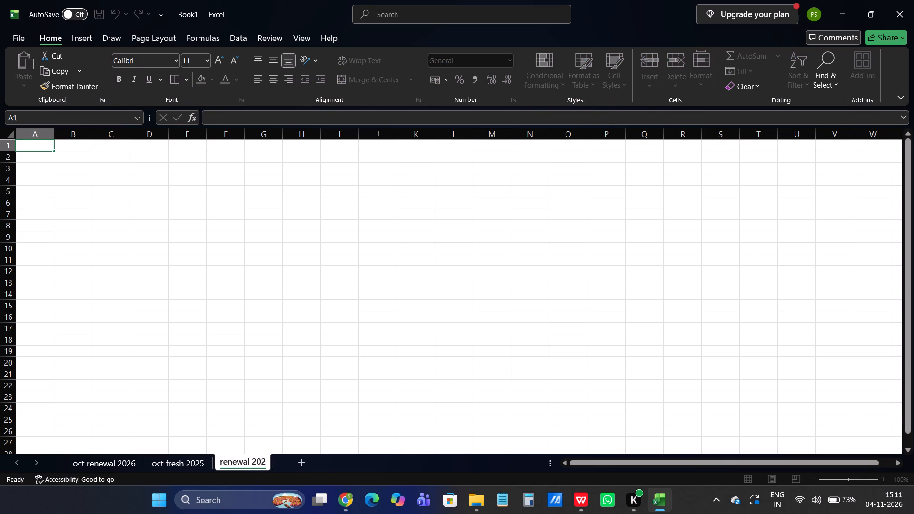
{"action": "key", "text": "Return"}
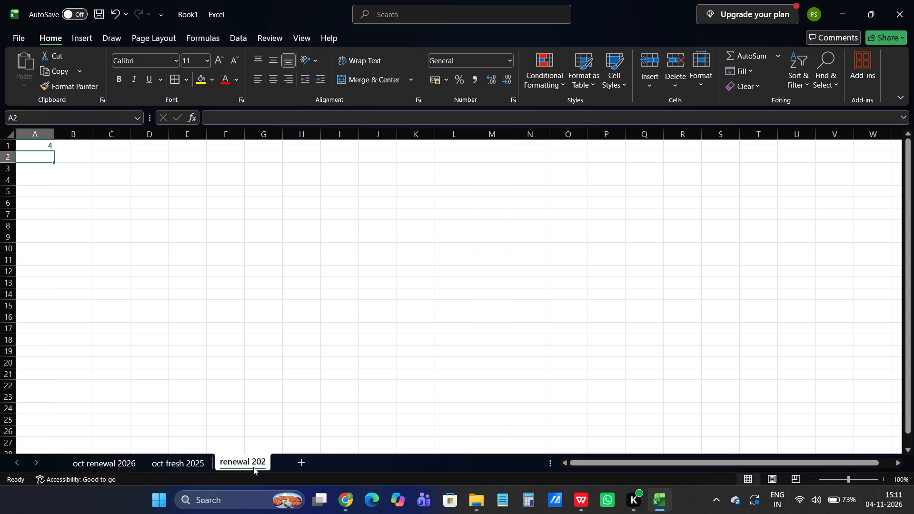
{"action": "left_click", "coordinate": [253, 464]}
{"action": "double_click", "coordinate": [235, 459]}
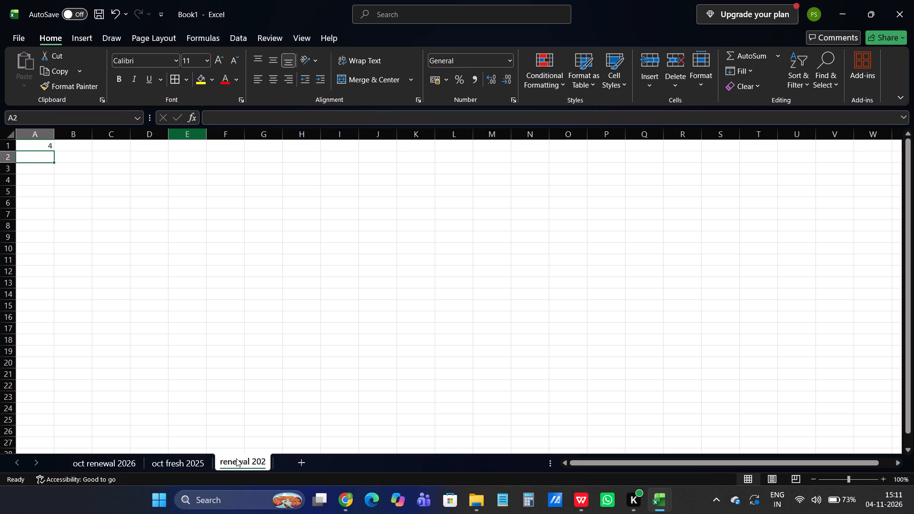
{"action": "triple_click", "coordinate": [250, 458]}
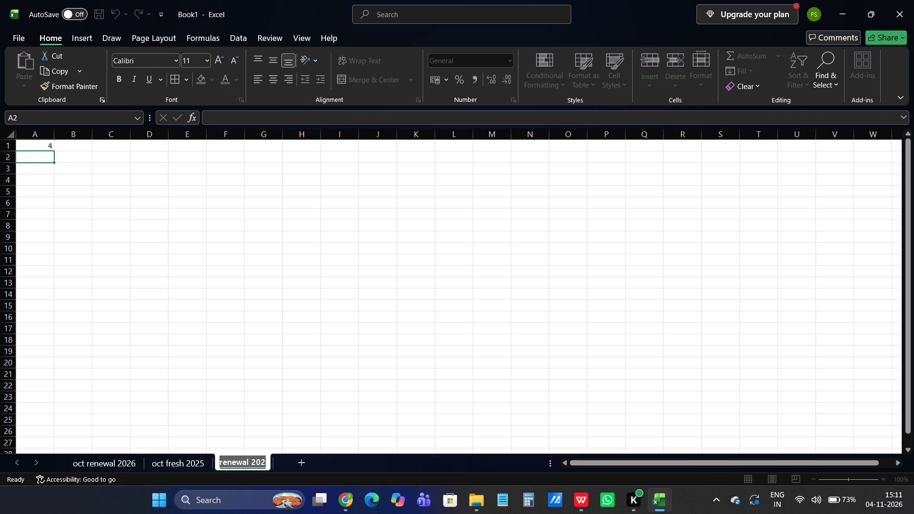
{"action": "left_click", "coordinate": [264, 461]}
{"action": "key", "text": "4"}
{"action": "key", "text": "Return"}
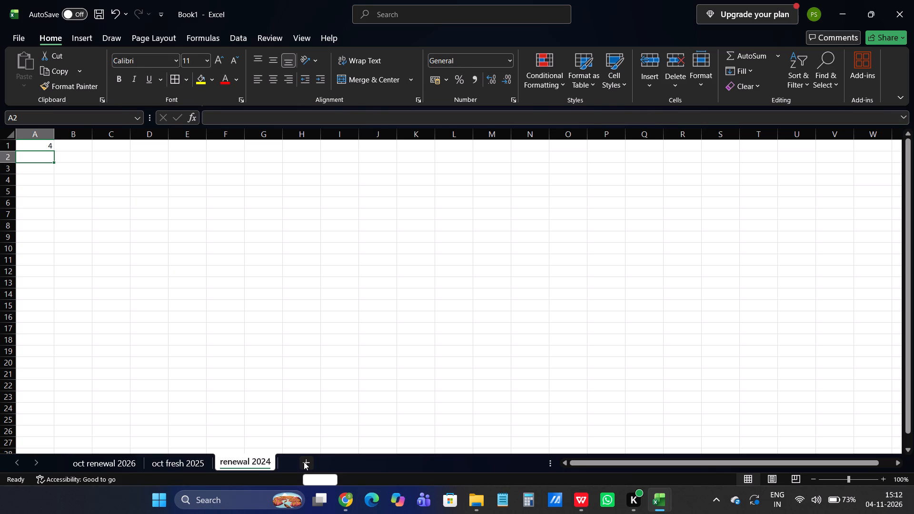
Rename the new sheet as renewal 2025.
{"action": "left_click", "coordinate": [266, 459]}
{"action": "left_click", "coordinate": [266, 459]}
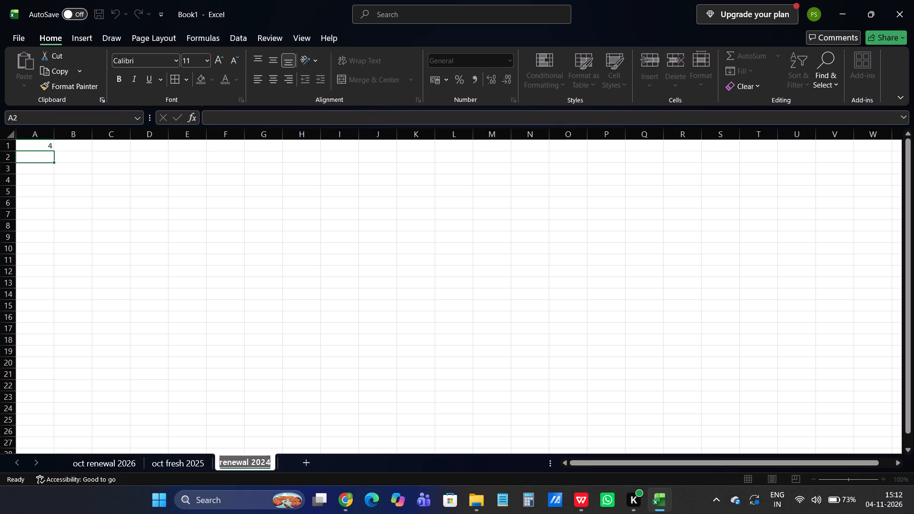
{"action": "left_click", "coordinate": [266, 459]}
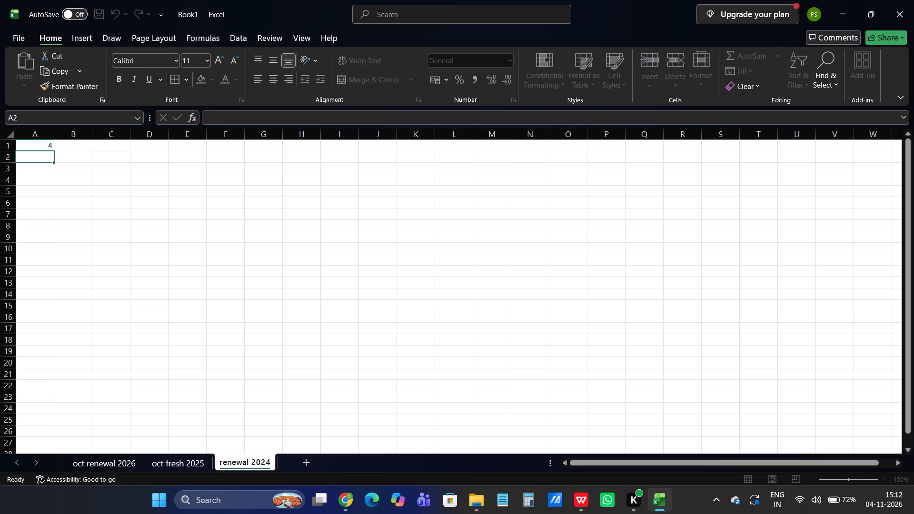
{"action": "left_click", "coordinate": [271, 459]}
{"action": "key", "text": "BackSpace"}
{"action": "key", "text": "5"}
{"action": "left_click", "coordinate": [239, 395]}
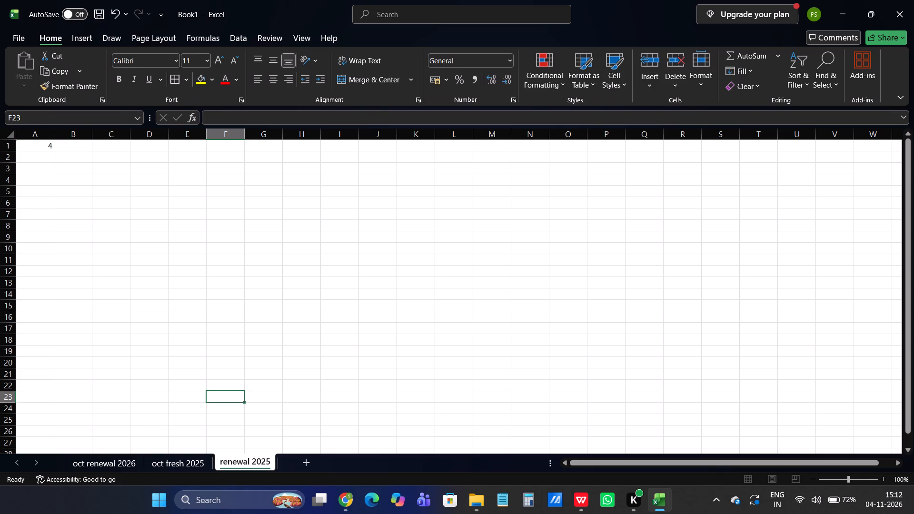
Clear the stray 4 from cell A1 of the renewal 2025 sheet.
{"action": "left_click", "coordinate": [48, 147]}
{"action": "key", "text": "BackSpace"}
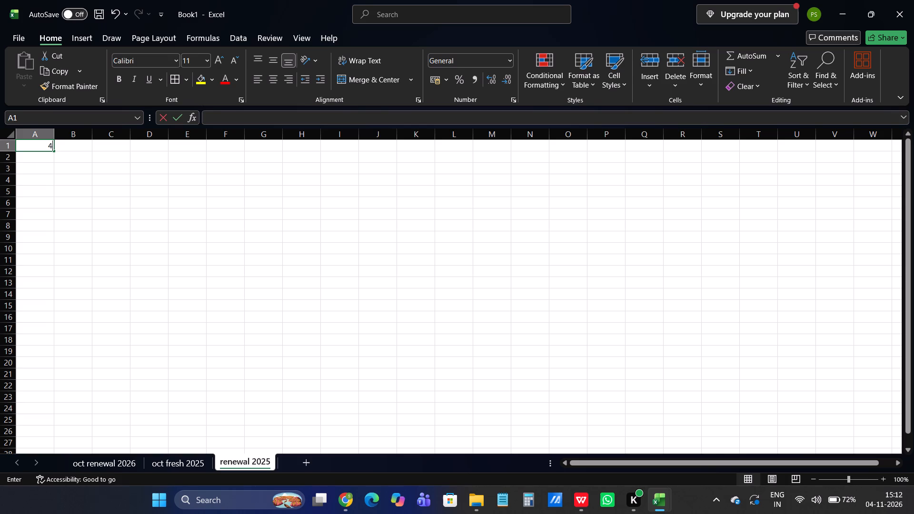
{"action": "left_click", "coordinate": [119, 260]}
{"action": "left_click", "coordinate": [47, 140]}
Switch to the Final Payout Details page in Chrome and set the date type to Start Date and the case type to Renewal.
{"action": "key", "text": "alt+Tab"}
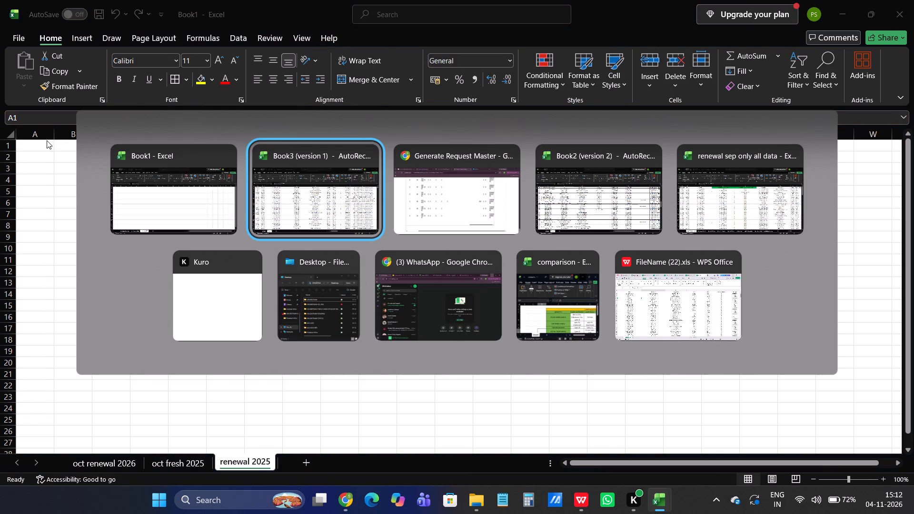
{"action": "key", "text": "alt+Tab"}
{"action": "scroll", "coordinate": [189, 207], "scroll_direction": "up", "scroll_amount": 20}
{"action": "scroll", "coordinate": [189, 207], "scroll_direction": "up", "scroll_amount": 14}
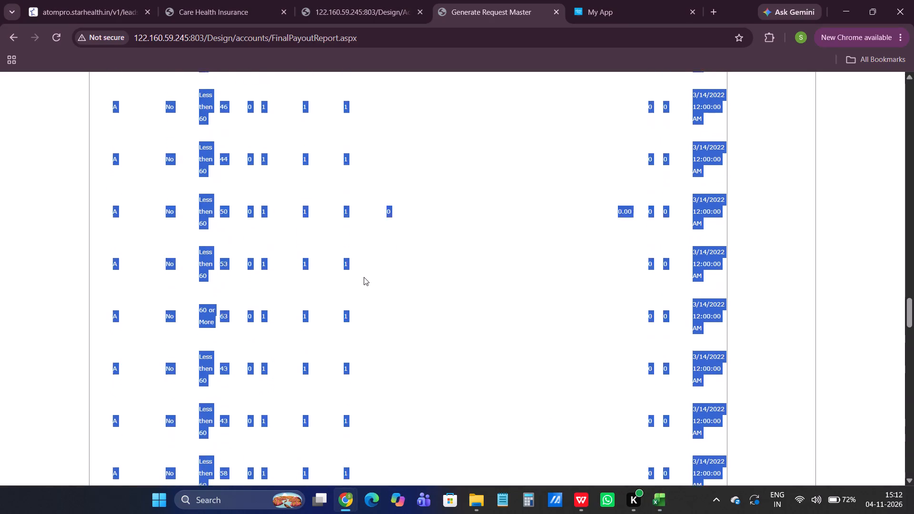
{"action": "scroll", "coordinate": [364, 277], "scroll_direction": "up", "scroll_amount": 20}
{"action": "scroll", "coordinate": [364, 277], "scroll_direction": "up", "scroll_amount": 13}
{"action": "scroll", "coordinate": [364, 277], "scroll_direction": "down", "scroll_amount": 3}
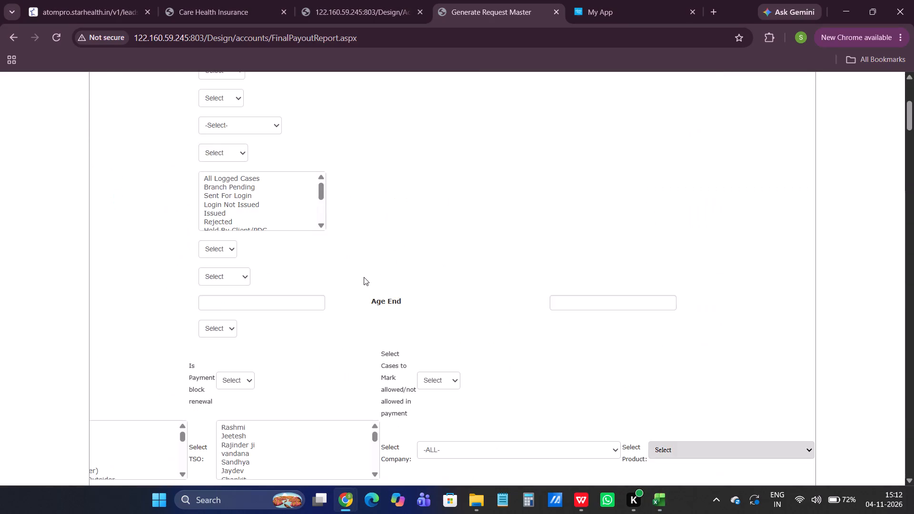
{"action": "scroll", "coordinate": [364, 277], "scroll_direction": "up", "scroll_amount": 2}
{"action": "left_click", "coordinate": [242, 95]}
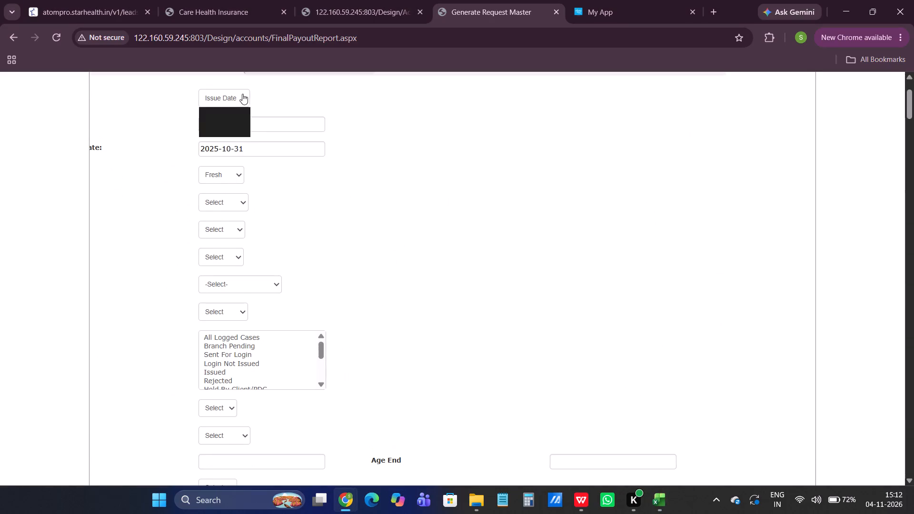
{"action": "left_click", "coordinate": [228, 130]}
{"action": "left_click", "coordinate": [227, 178]}
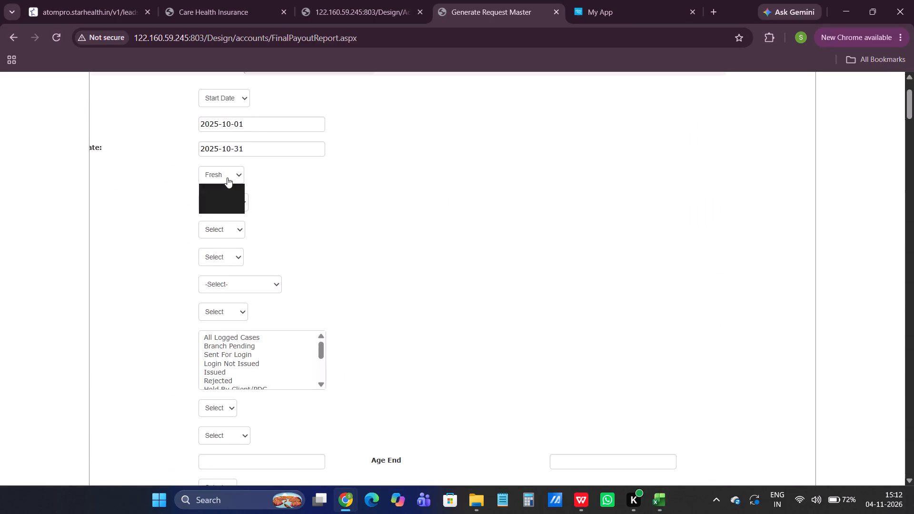
{"action": "left_click", "coordinate": [222, 207]}
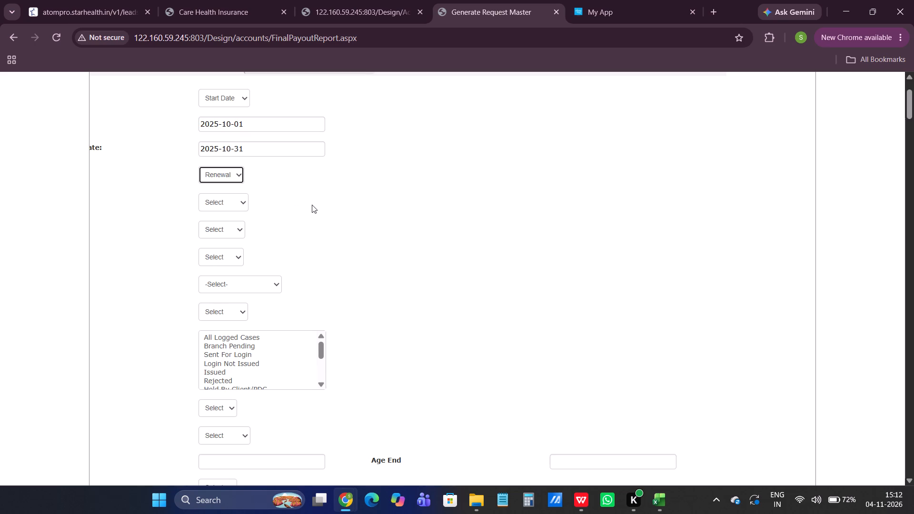
Switch to Book1 in Excel and examine the date, TL and TSO columns of the oct renewal 2026 sheet.
{"action": "key", "text": "alt+Tab"}
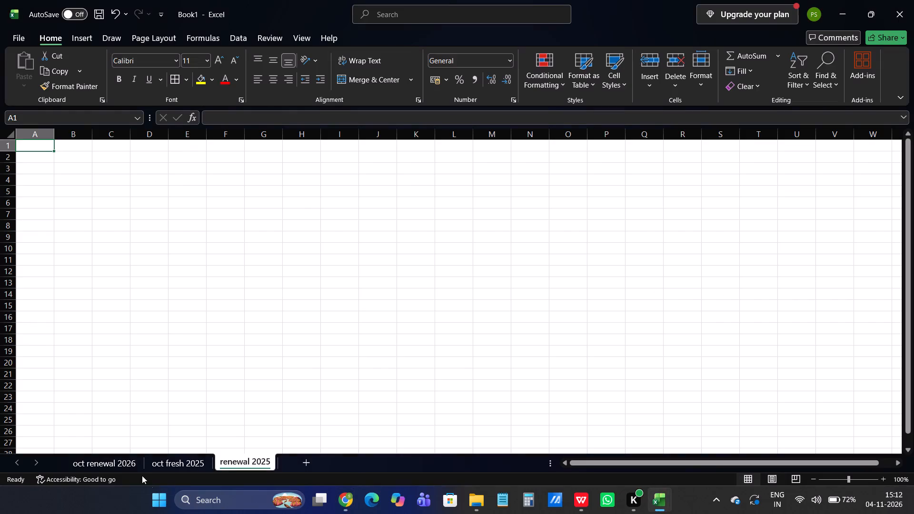
{"action": "left_click", "coordinate": [133, 463]}
{"action": "left_click", "coordinate": [590, 192]}
{"action": "key", "text": "Right"}
{"action": "key", "text": "Right"}
{"action": "key", "text": "Right"}
{"action": "key", "text": "Right"}
{"action": "key", "text": "Right"}
{"action": "key", "text": "Right"}
{"action": "key", "text": "Right"}
{"action": "key", "text": "Right"}
{"action": "key", "text": "Right"}
{"action": "key", "text": "Right"}
{"action": "key", "text": "Right"}
{"action": "key", "text": "Right"}
{"action": "key", "text": "Right"}
{"action": "key", "text": "Right"}
{"action": "key", "text": "Right"}
{"action": "key", "text": "Right"}
{"action": "key", "text": "Right"}
{"action": "key", "text": "Right"}
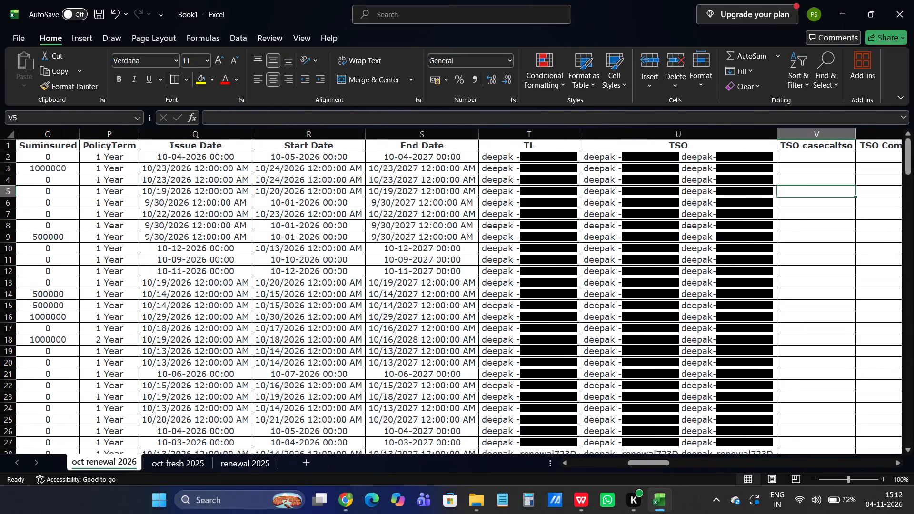
{"action": "left_click", "coordinate": [640, 161]}
{"action": "key", "text": "Down"}
{"action": "key", "text": "Down"}
{"action": "key", "text": "Down"}
{"action": "key", "text": "Down"}
{"action": "key", "text": "Down"}
{"action": "key", "text": "Down"}
{"action": "key", "text": "Down"}
{"action": "key", "text": "Down"}
{"action": "key", "text": "Down"}
{"action": "key", "text": "Down"}
{"action": "key", "text": "Down"}
{"action": "key", "text": "Down"}
{"action": "key", "text": "Down"}
{"action": "key", "text": "Down"}
{"action": "key", "text": "Down"}
{"action": "key", "text": "Down"}
{"action": "key", "text": "Down"}
{"action": "key", "text": "Down"}
{"action": "key", "text": "Down"}
{"action": "key", "text": "Down"}
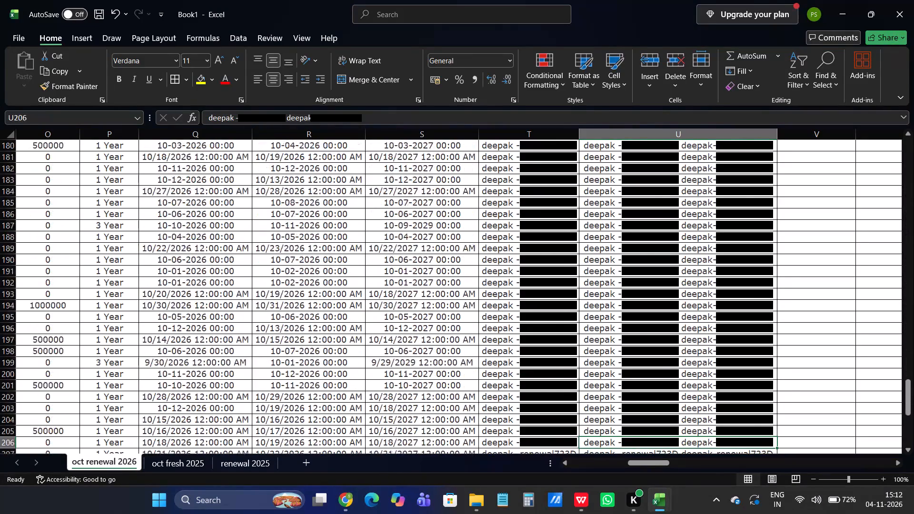
{"action": "key", "text": "Up"}
{"action": "key", "text": "Up"}
{"action": "key", "text": "Up"}
{"action": "key", "text": "Up"}
{"action": "key", "text": "Up"}
{"action": "key", "text": "Up"}
{"action": "key", "text": "Up"}
{"action": "key", "text": "Up"}
{"action": "key", "text": "Up"}
{"action": "key", "text": "Up"}
{"action": "key", "text": "Up"}
{"action": "key", "text": "Up"}
{"action": "key", "text": "Up"}
{"action": "key", "text": "Up"}
{"action": "key", "text": "Up"}
{"action": "key", "text": "Up"}
{"action": "key", "text": "Up"}
{"action": "key", "text": "Up"}
{"action": "key", "text": "Up"}
{"action": "key", "text": "Up"}
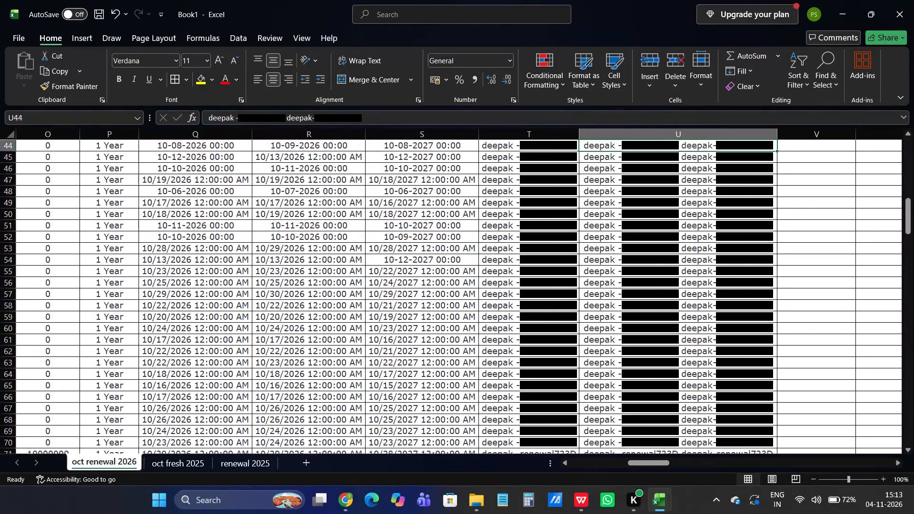
{"action": "key", "text": "Left"}
{"action": "key", "text": "Left"}
{"action": "key", "text": "Left"}
{"action": "key", "text": "Left"}
{"action": "key", "text": "Left"}
{"action": "key", "text": "Left"}
{"action": "key", "text": "Left"}
{"action": "key", "text": "Left"}
{"action": "key", "text": "Left"}
{"action": "key", "text": "Left"}
{"action": "key", "text": "Left"}
{"action": "key", "text": "Left"}
{"action": "key", "text": "Left"}
{"action": "key", "text": "Left"}
{"action": "key", "text": "Left"}
{"action": "key", "text": "Left"}
{"action": "key", "text": "Left"}
{"action": "key", "text": "Left"}
{"action": "key", "text": "Left"}
{"action": "key", "text": "Left"}
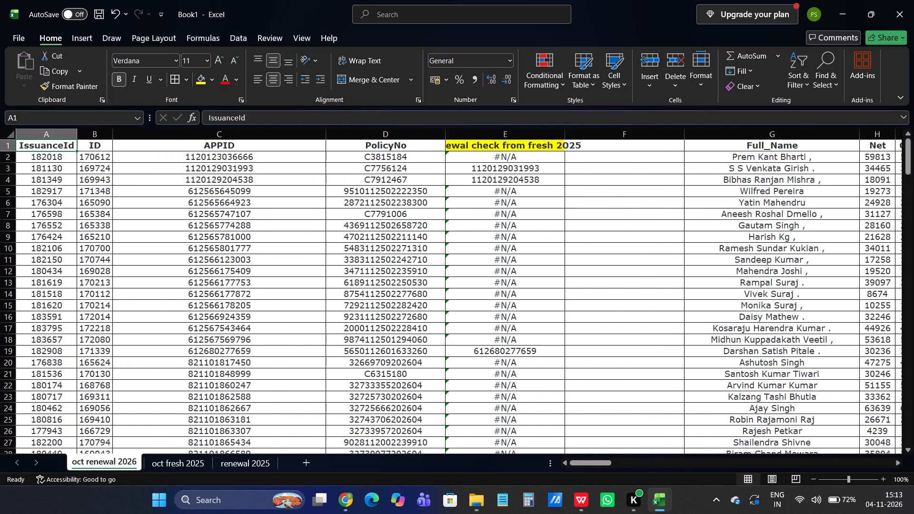
Return to the Final Payout Details page in Chrome and run the search for renewal cases starting 2025-10-01 to 2025-10-31.
{"action": "left_click", "coordinate": [262, 467]}
{"action": "key", "text": "alt+Tab"}
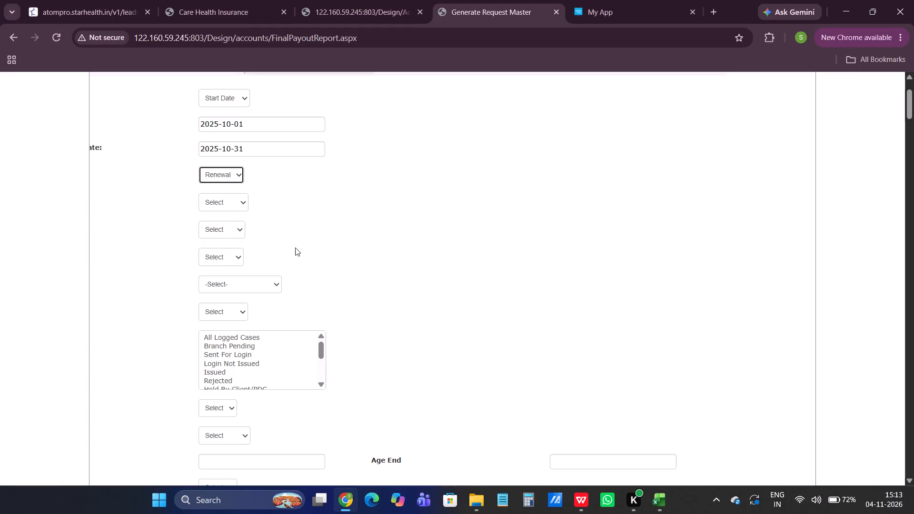
{"action": "scroll", "coordinate": [308, 214], "scroll_direction": "up", "scroll_amount": 1}
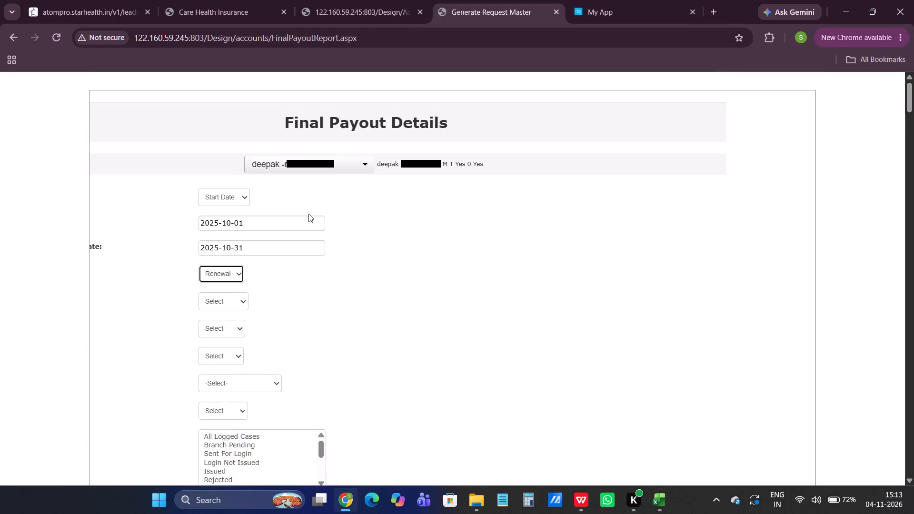
{"action": "scroll", "coordinate": [375, 232], "scroll_direction": "down", "scroll_amount": 2}
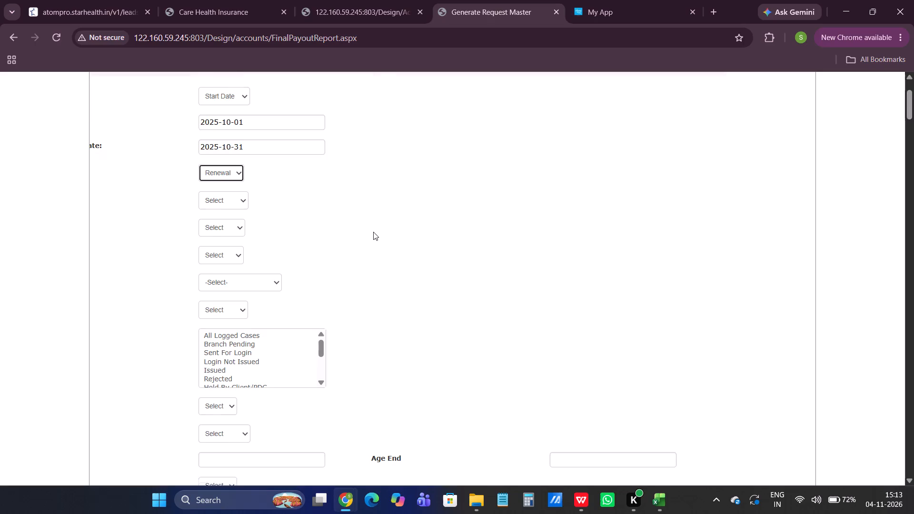
{"action": "scroll", "coordinate": [373, 232], "scroll_direction": "down", "scroll_amount": 5}
{"action": "left_click", "coordinate": [360, 267]}
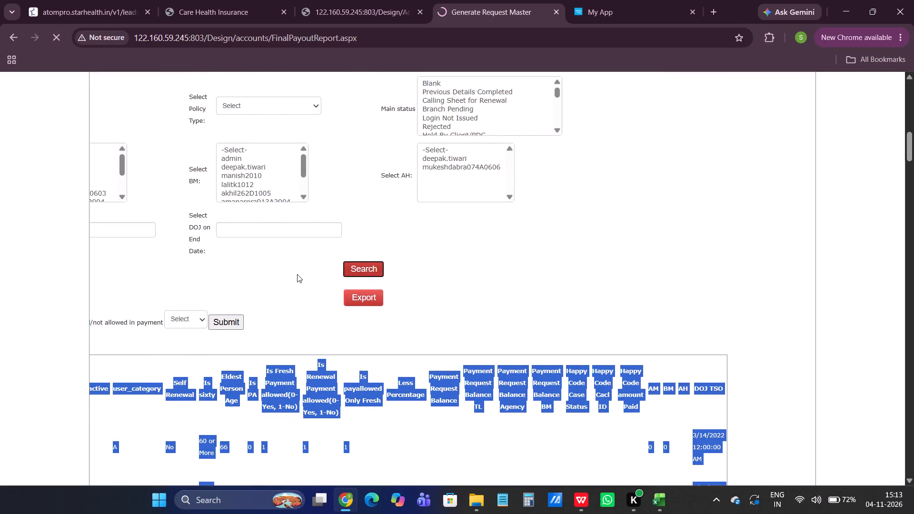
Examine the October 2025 renewal search results from the first row to the end of the list.
{"action": "key", "text": "Left"}
{"action": "key", "text": "Left"}
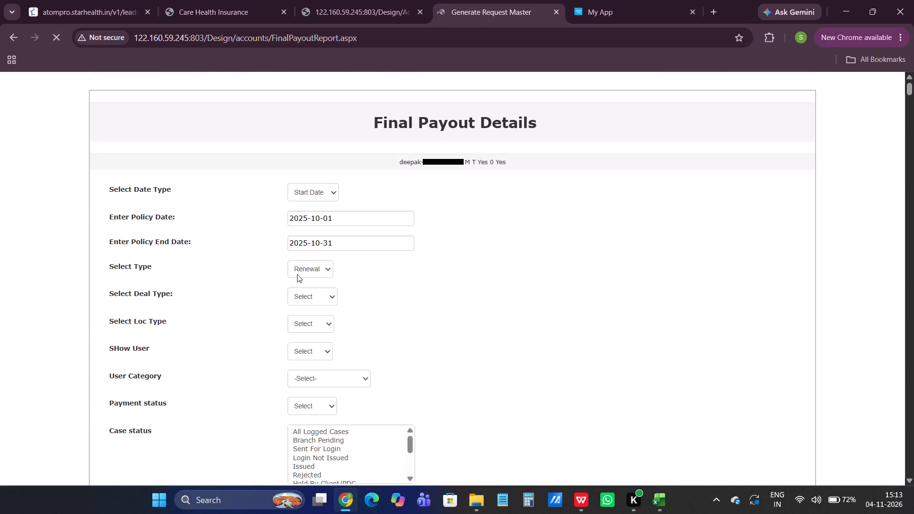
{"action": "scroll", "coordinate": [410, 276], "scroll_direction": "down", "scroll_amount": 10}
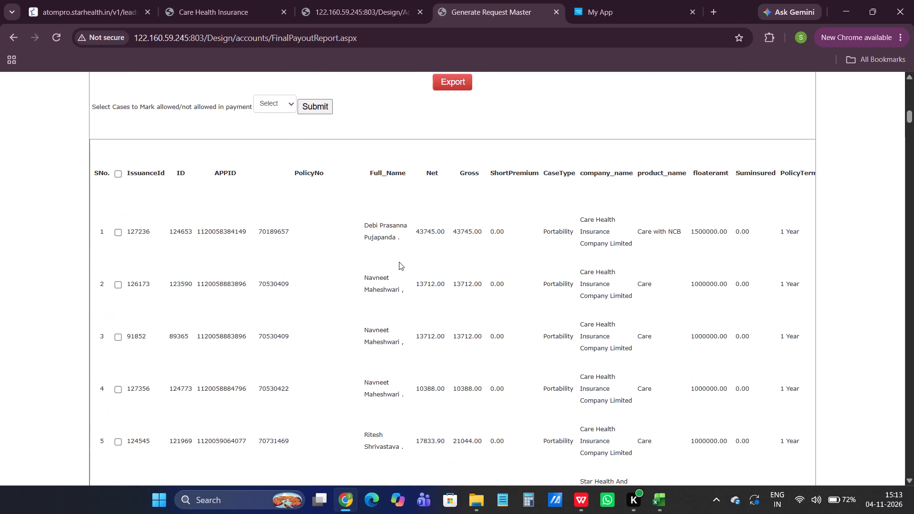
{"action": "scroll", "coordinate": [293, 223], "scroll_direction": "down", "scroll_amount": 18}
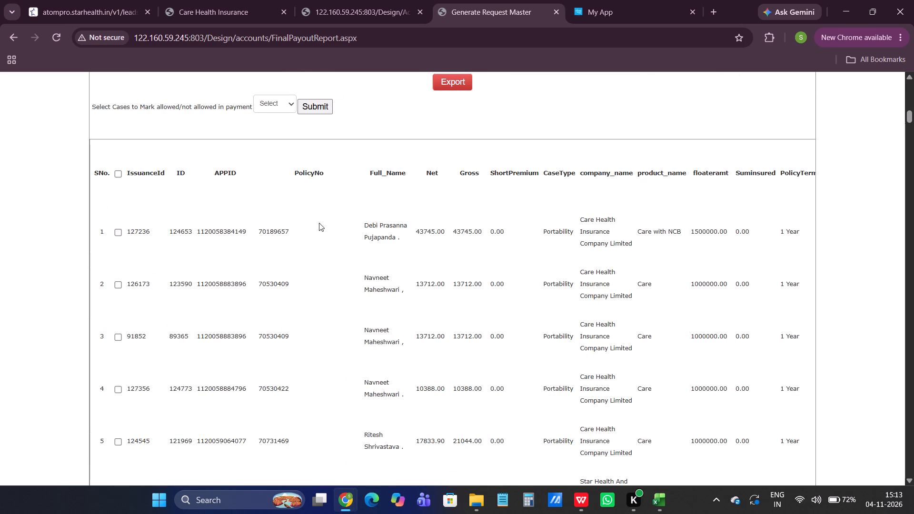
{"action": "left_click", "coordinate": [319, 223]}
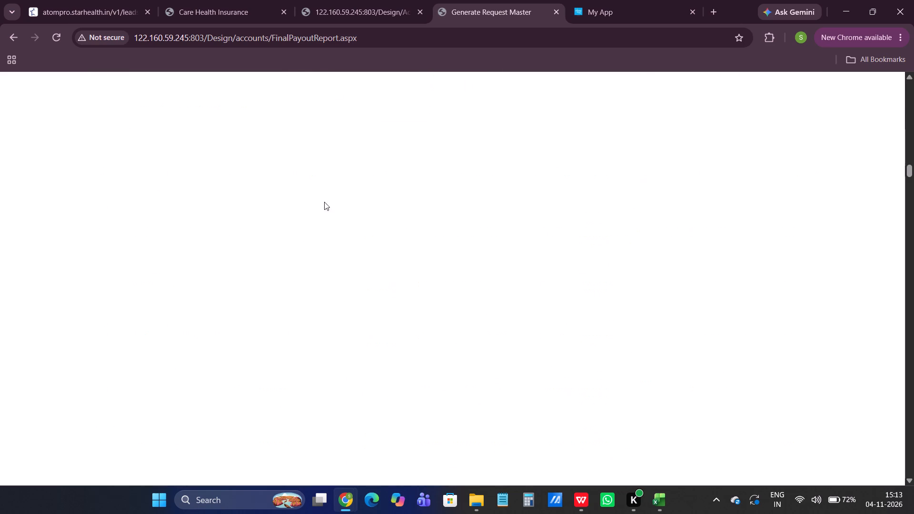
{"action": "left_click", "coordinate": [342, 223]}
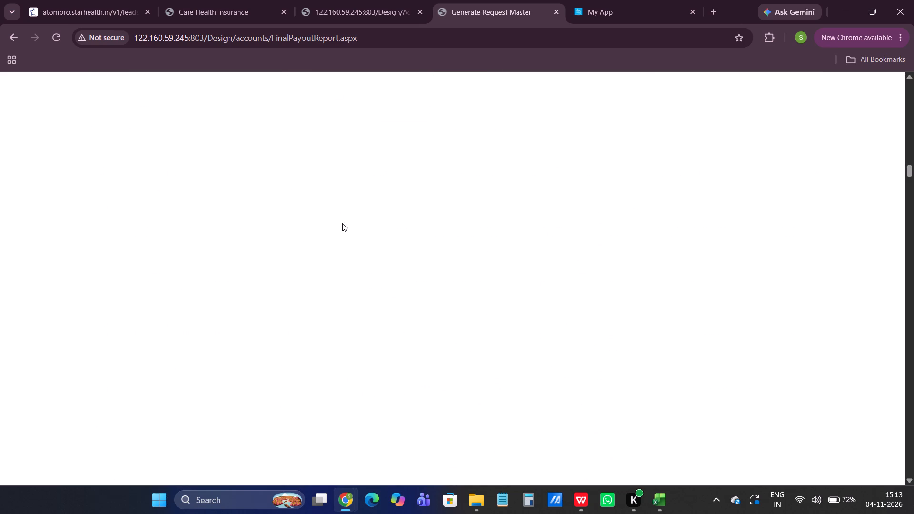
{"action": "scroll", "coordinate": [342, 226], "scroll_direction": "up", "scroll_amount": 1}
{"action": "middle_click", "coordinate": [342, 226]}
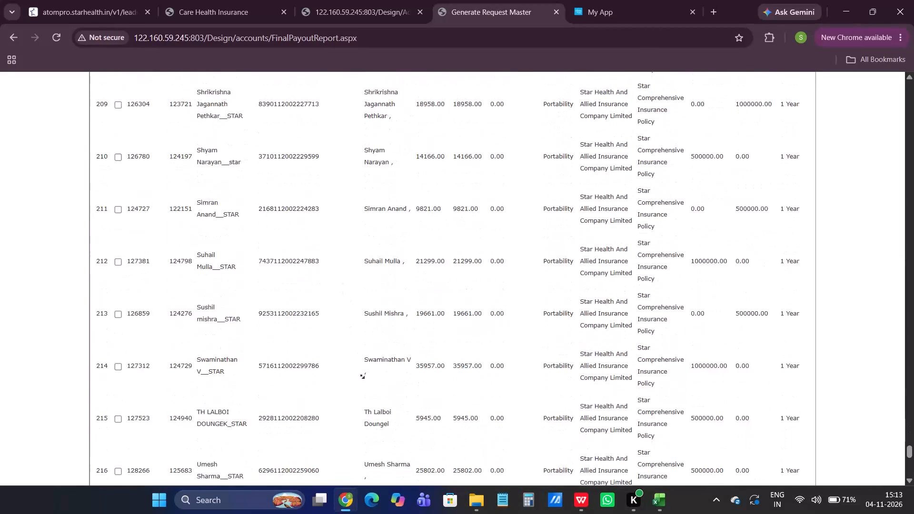
{"action": "left_click", "coordinate": [348, 285]}
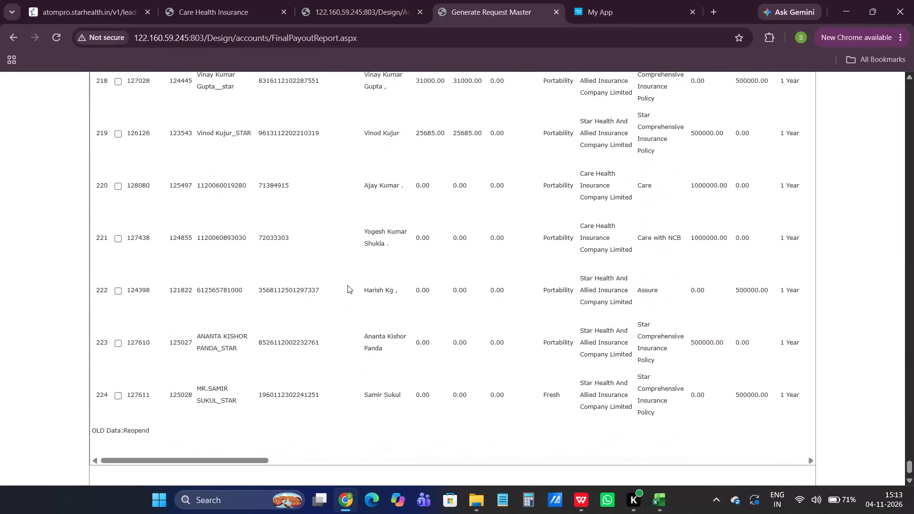
{"action": "scroll", "coordinate": [348, 285], "scroll_direction": "up", "scroll_amount": 16}
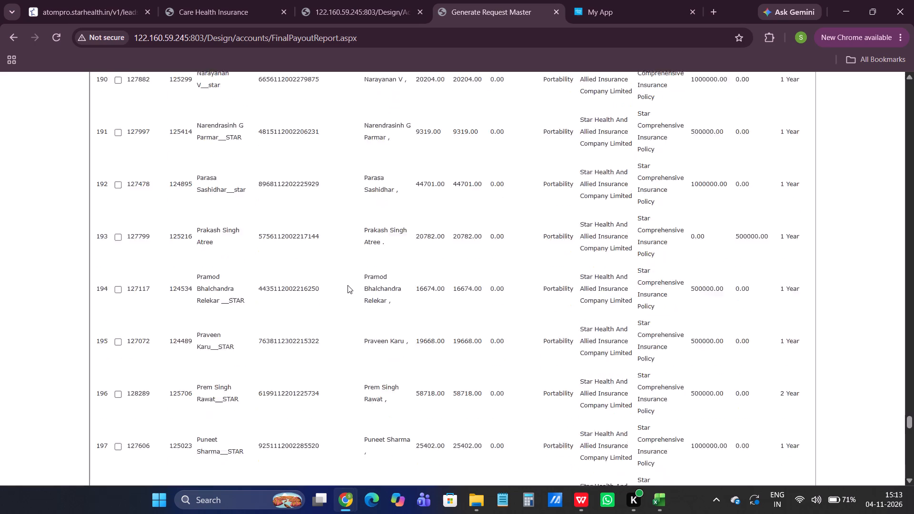
{"action": "scroll", "coordinate": [348, 285], "scroll_direction": "up", "scroll_amount": 20}
{"action": "scroll", "coordinate": [348, 285], "scroll_direction": "up", "scroll_amount": 20}
{"action": "scroll", "coordinate": [348, 285], "scroll_direction": "up", "scroll_amount": 6}
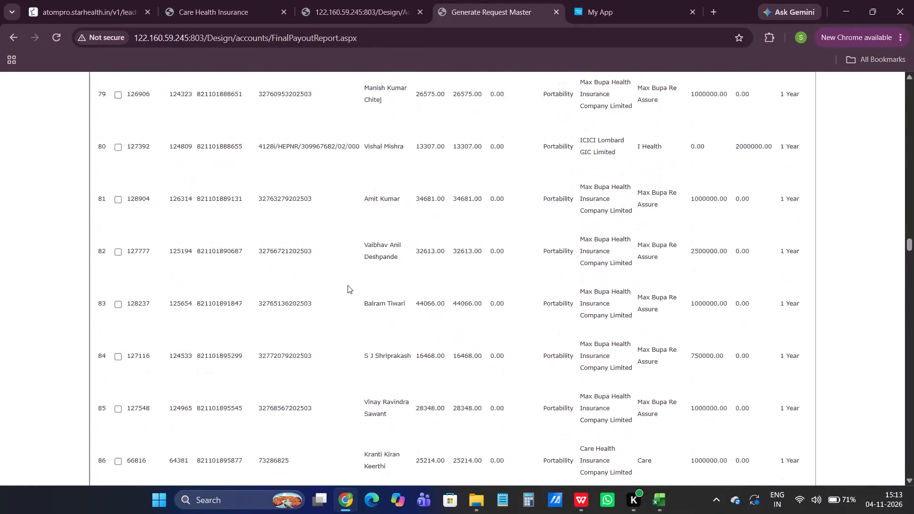
{"action": "scroll", "coordinate": [348, 285], "scroll_direction": "up", "scroll_amount": 20}
{"action": "scroll", "coordinate": [348, 285], "scroll_direction": "up", "scroll_amount": 20}
{"action": "scroll", "coordinate": [348, 285], "scroll_direction": "up", "scroll_amount": 6}
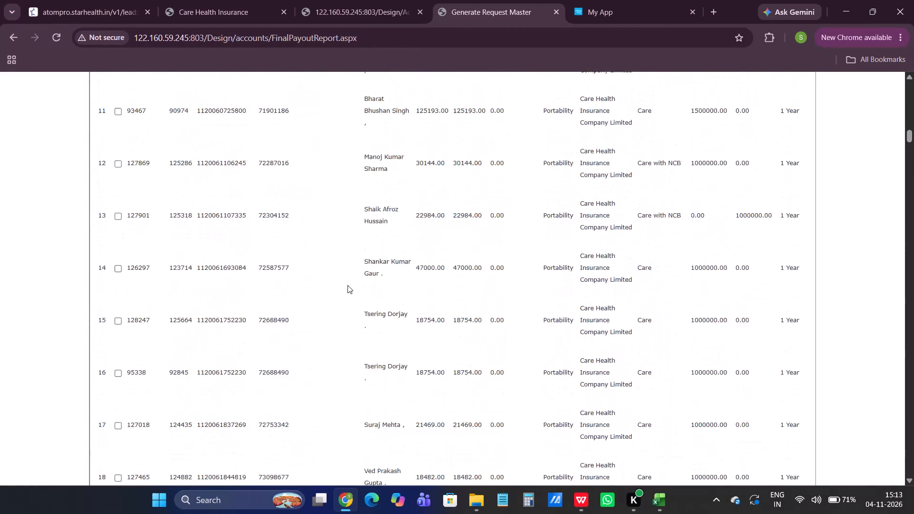
{"action": "scroll", "coordinate": [348, 285], "scroll_direction": "up", "scroll_amount": 14}
{"action": "scroll", "coordinate": [348, 285], "scroll_direction": "down", "scroll_amount": 5}
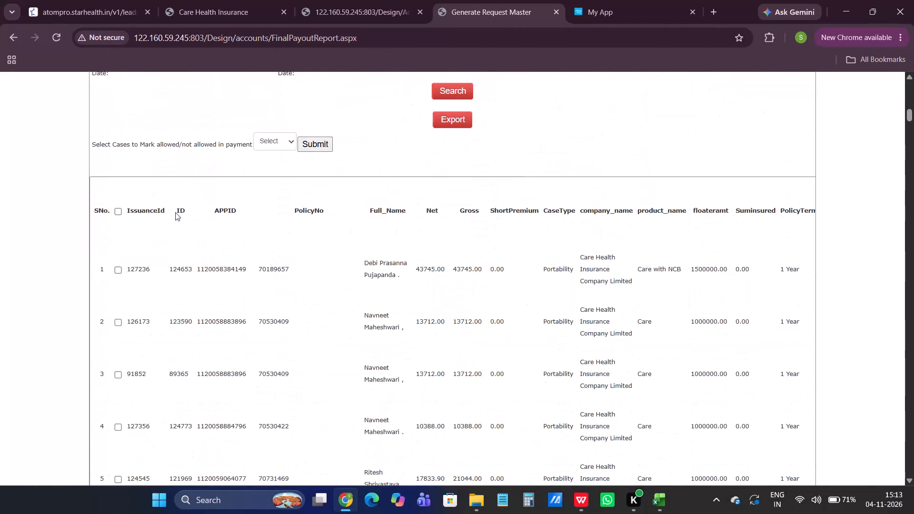
Copy the entire renewal results table, including its header row, into the renewal 2025 sheet of Book1 in Excel, starting at cell A1.
{"action": "left_click_drag", "start_coordinate": [95, 206], "coordinate": [402, 252]}
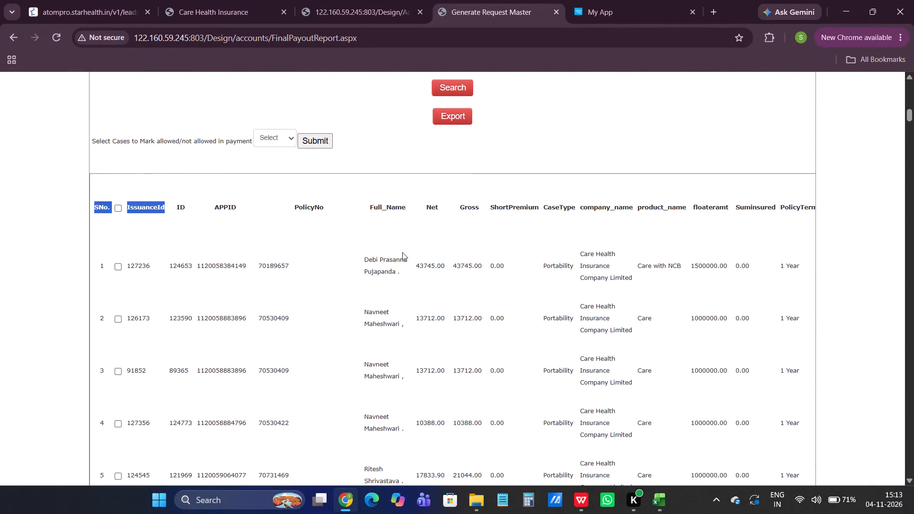
{"action": "left_click_drag", "start_coordinate": [402, 252], "coordinate": [844, 513]}
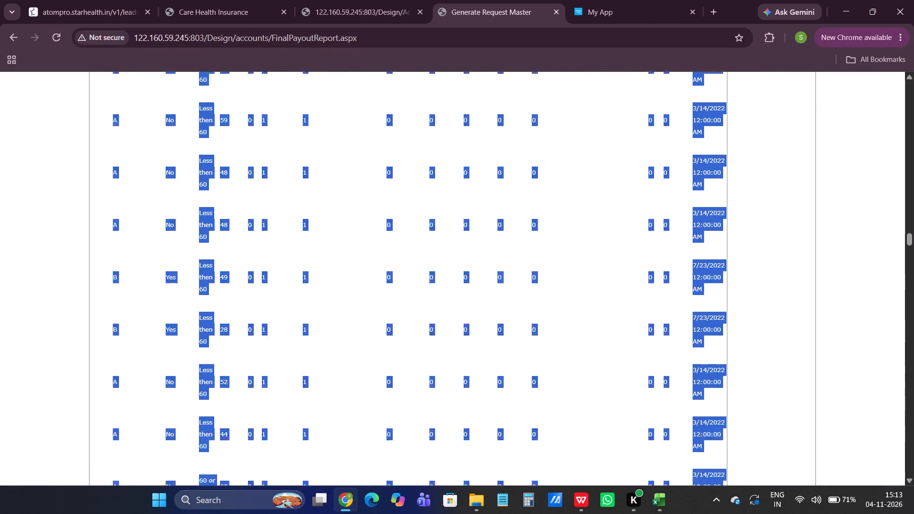
{"action": "left_click_drag", "start_coordinate": [844, 513], "coordinate": [848, 512]}
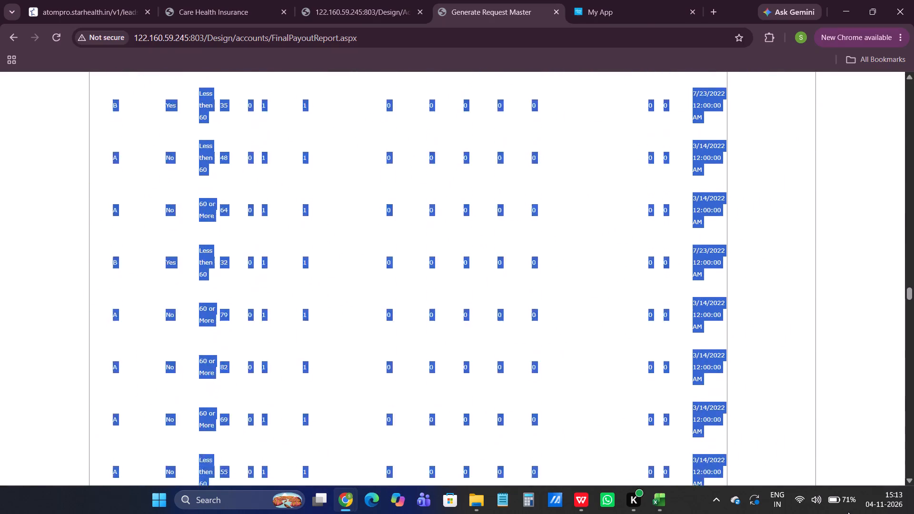
{"action": "left_click_drag", "start_coordinate": [848, 512], "coordinate": [848, 510]}
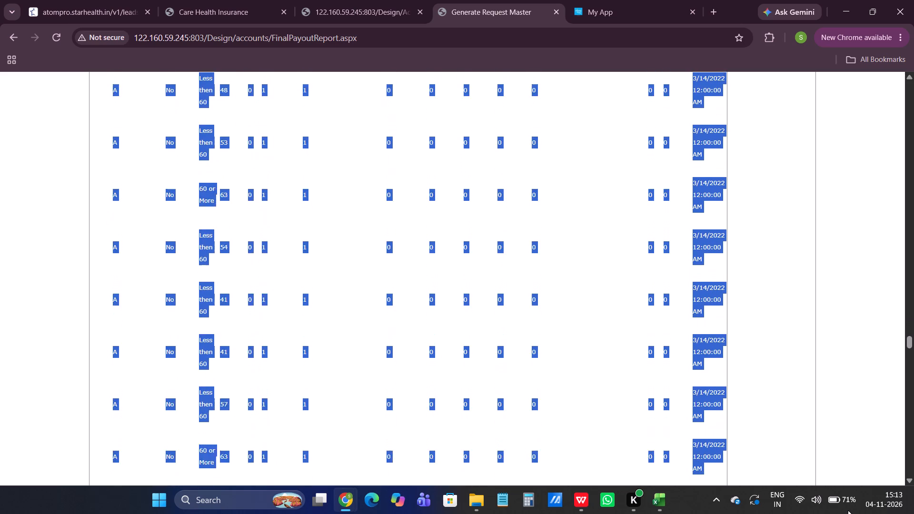
{"action": "left_click_drag", "start_coordinate": [848, 510], "coordinate": [847, 506]}
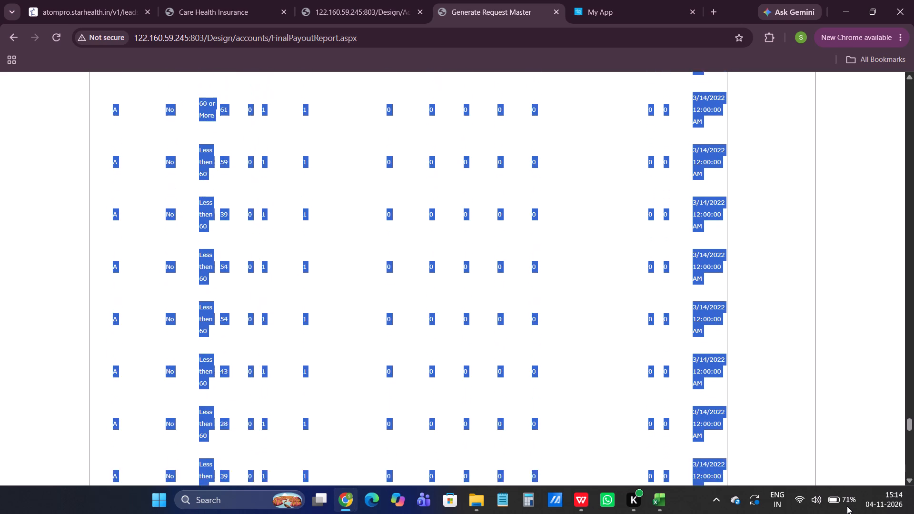
{"action": "left_click_drag", "start_coordinate": [847, 506], "coordinate": [847, 505]}
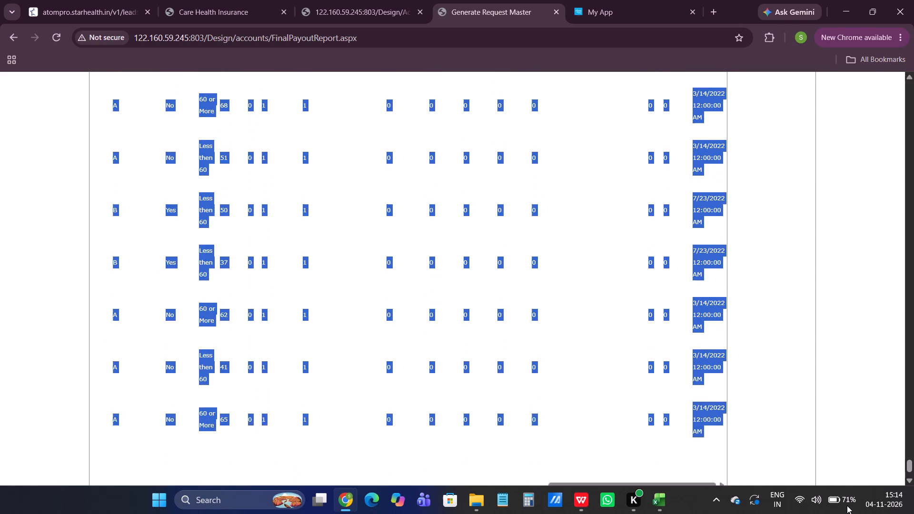
{"action": "left_click_drag", "start_coordinate": [847, 505], "coordinate": [711, 374]}
{"action": "key", "text": "ctrl+c"}
{"action": "key", "text": "ctrl+c"}
{"action": "key", "text": "ctrl+c"}
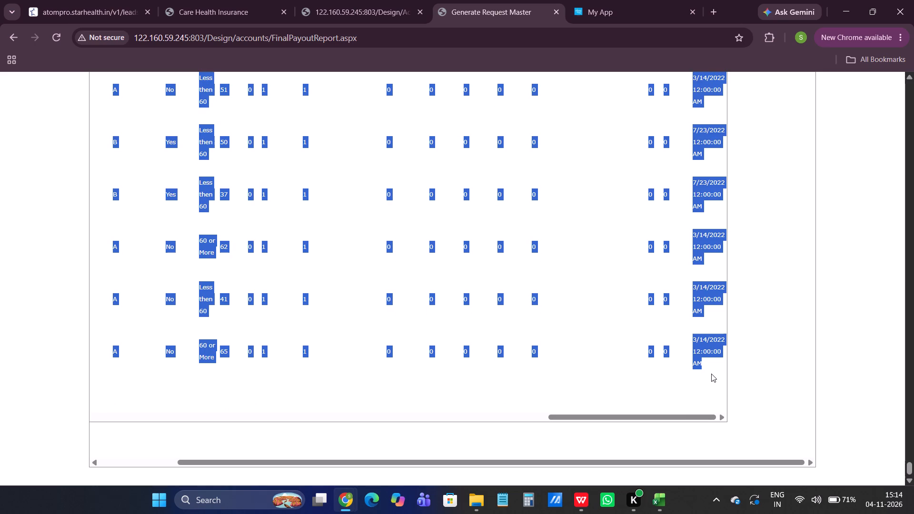
{"action": "key", "text": "ctrl+c"}
{"action": "key", "text": "ctrl+c"}
{"action": "key", "text": "ctrl+c"}
{"action": "key", "text": "ctrl+c"}
{"action": "key", "text": "ctrl+c"}
{"action": "key", "text": "alt+Tab"}
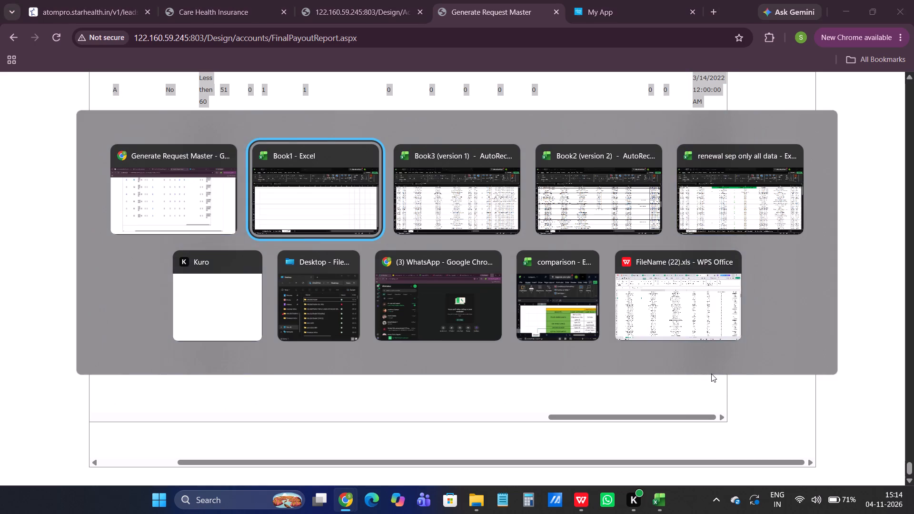
{"action": "key", "text": "ctrl+v"}
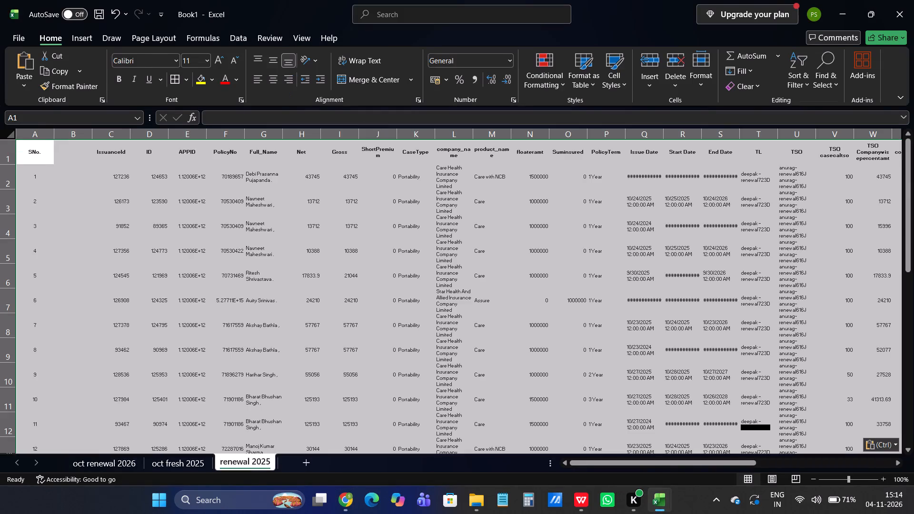
Format the pasted renewal data with font size 10, no text wrapping and horizontally centred cells.
{"action": "left_click", "coordinate": [220, 65]}
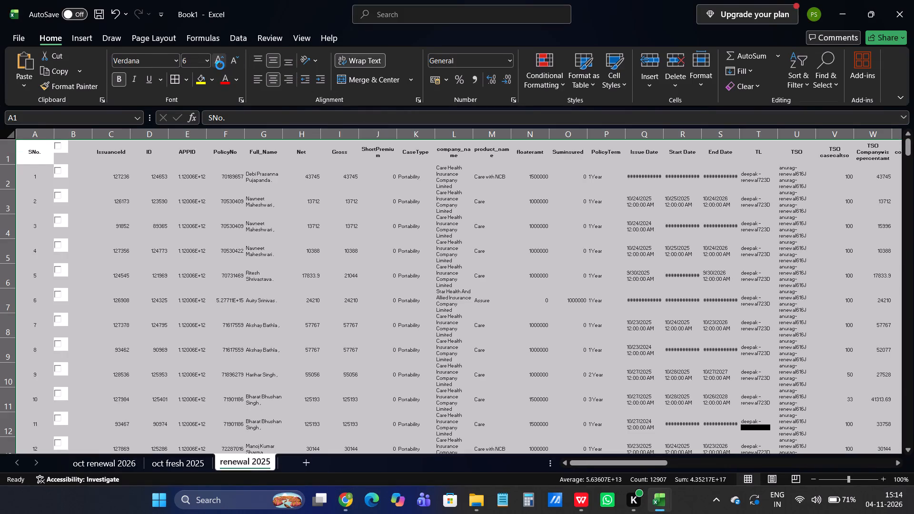
{"action": "left_click", "coordinate": [220, 65]}
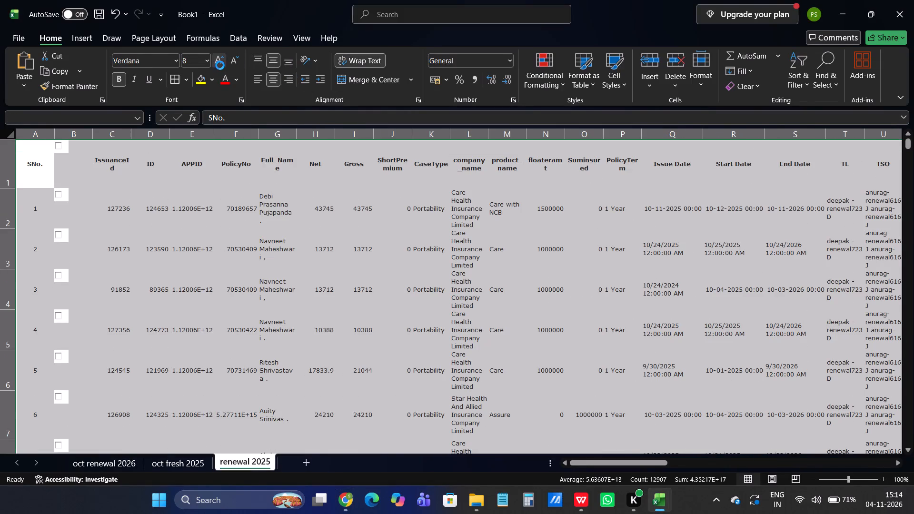
{"action": "left_click", "coordinate": [220, 65]}
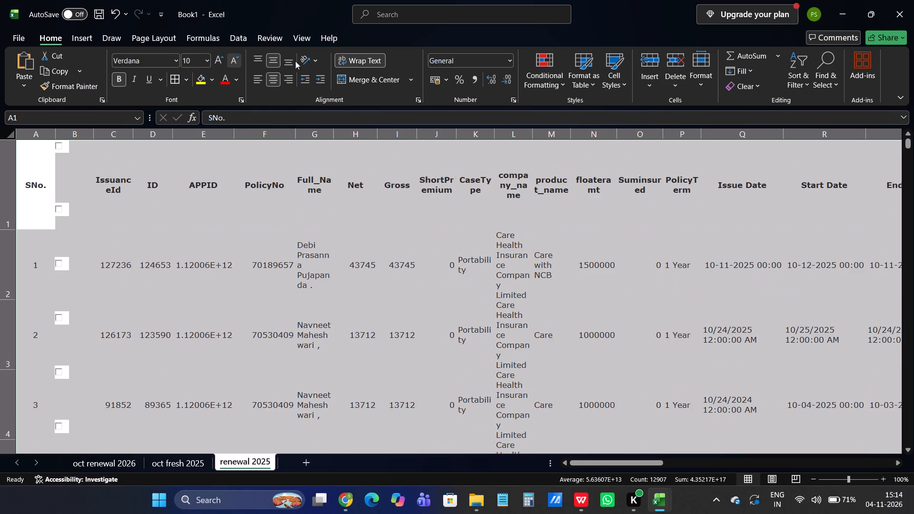
{"action": "left_click", "coordinate": [350, 64]}
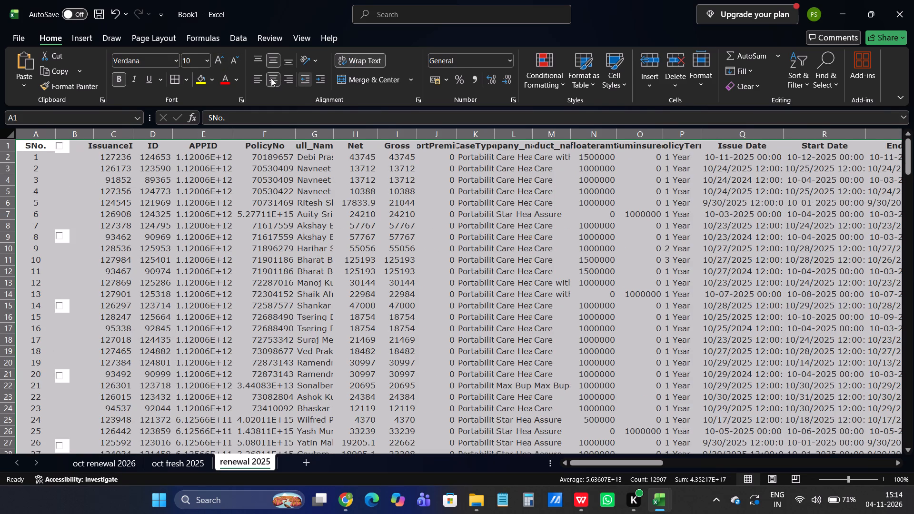
{"action": "left_click", "coordinate": [268, 77]}
{"action": "left_click", "coordinate": [268, 77]}
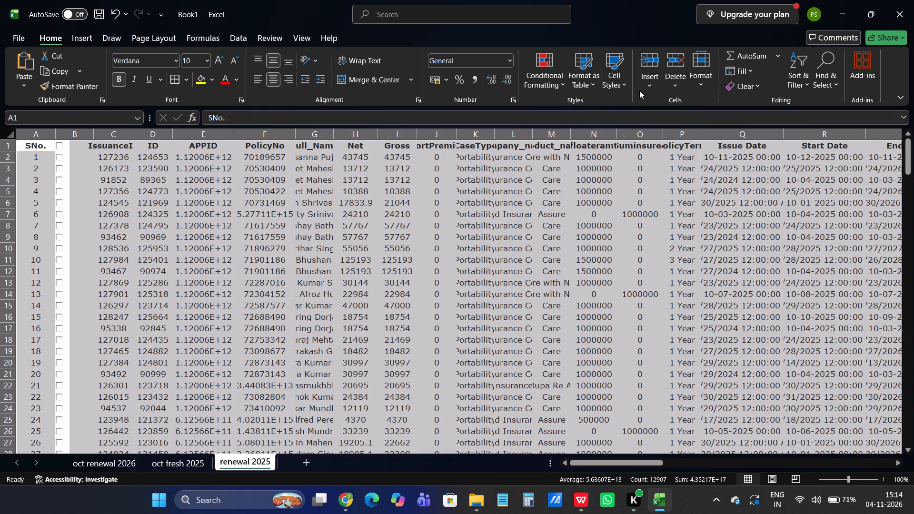
AutoFit the column widths of the pasted data on the renewal 2025 sheet.
{"action": "left_click", "coordinate": [697, 92]}
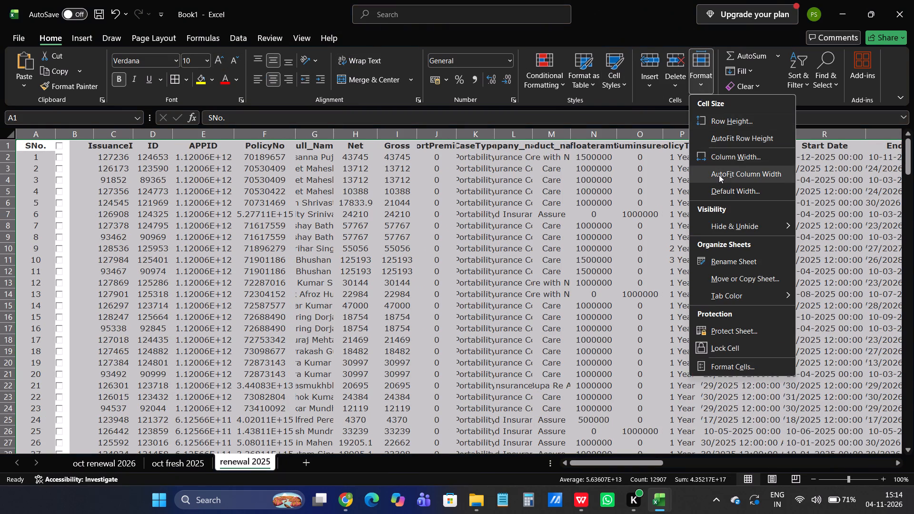
{"action": "left_click", "coordinate": [719, 175]}
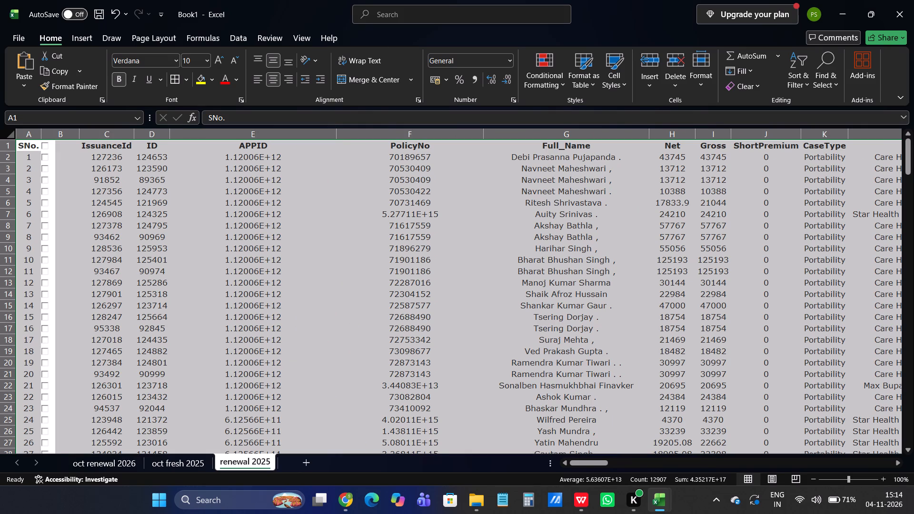
Format the APPID and PolicyNo columns of the renewal 2025 sheet as Number with no decimal places.
{"action": "left_click", "coordinate": [296, 156]}
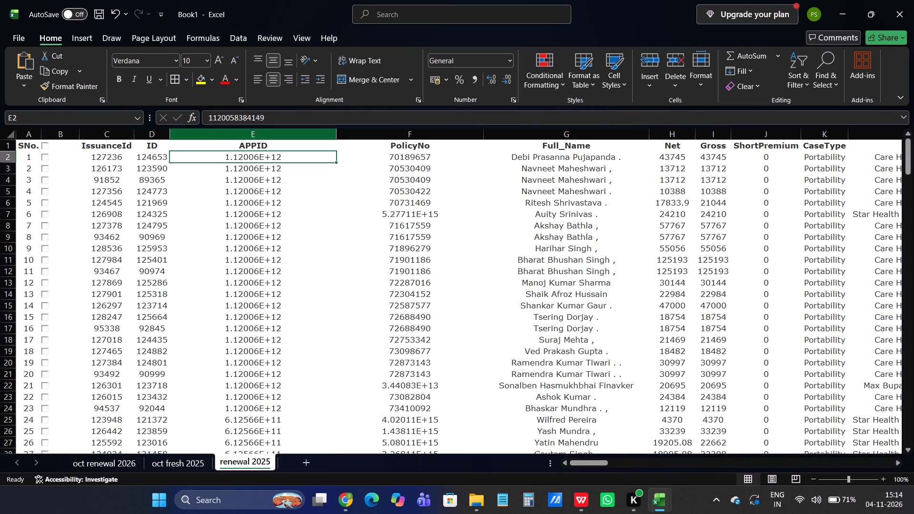
{"action": "left_click_drag", "start_coordinate": [292, 134], "coordinate": [370, 139]}
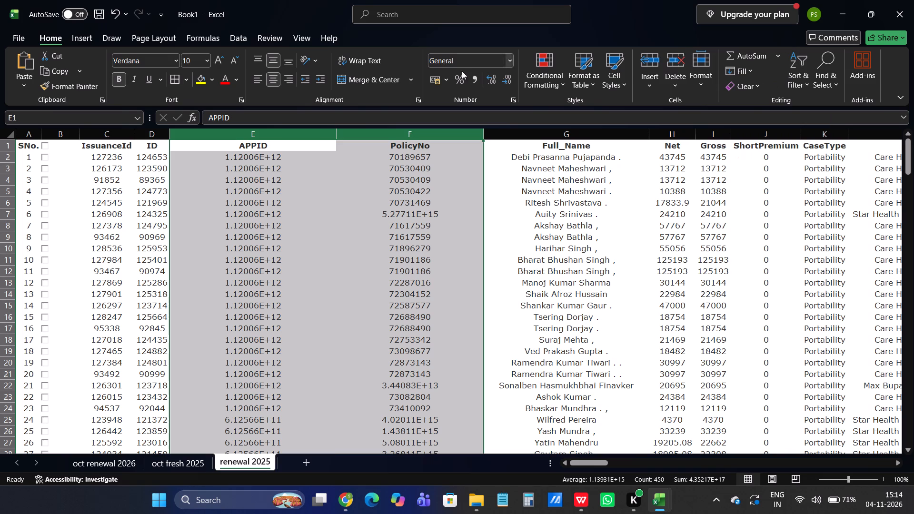
{"action": "left_click", "coordinate": [508, 64]}
{"action": "left_click", "coordinate": [483, 120]}
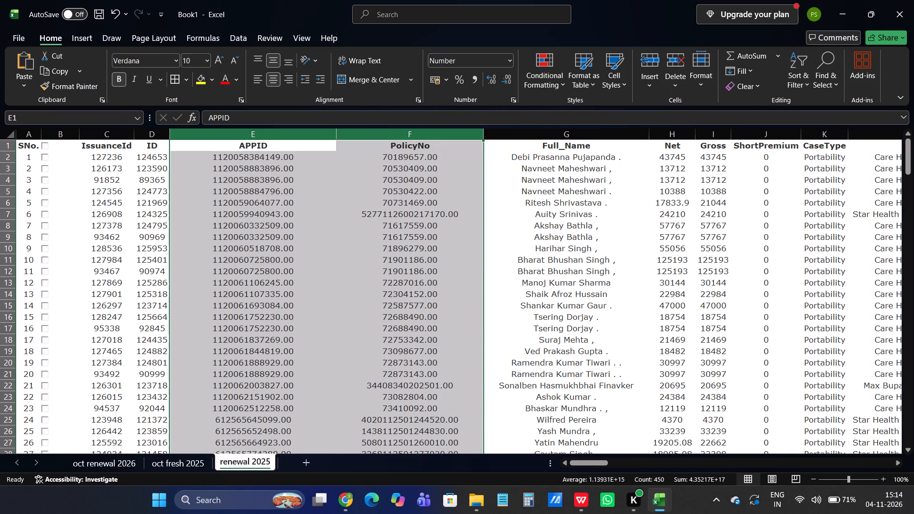
{"action": "left_click", "coordinate": [500, 80]}
{"action": "triple_click", "coordinate": [500, 80]}
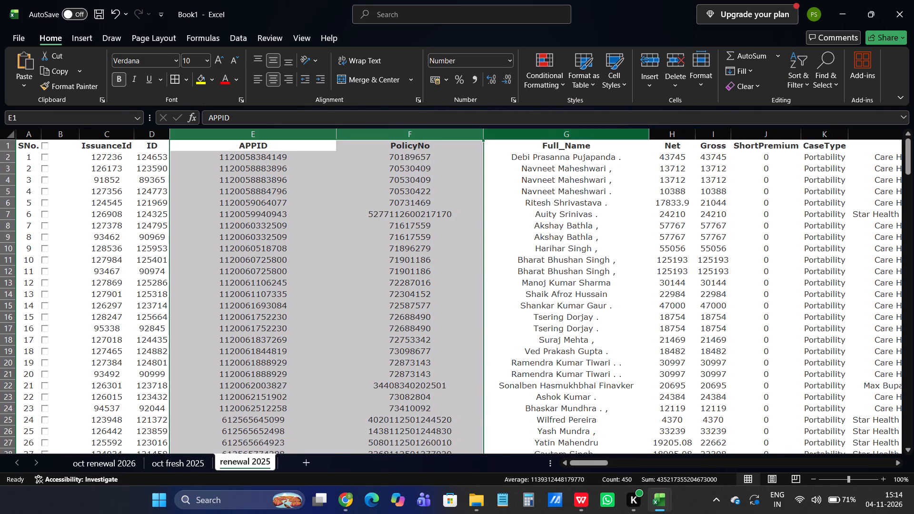
Insert two blank columns between PolicyNo and Full_Name on the renewal 2025 sheet.
{"action": "left_click", "coordinate": [379, 148]}
{"action": "right_click", "coordinate": [507, 137]}
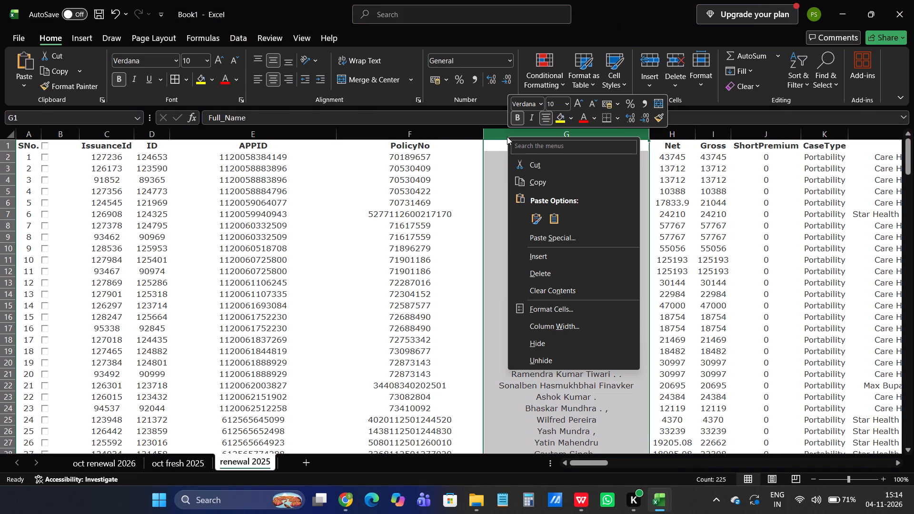
{"action": "left_click", "coordinate": [531, 257]}
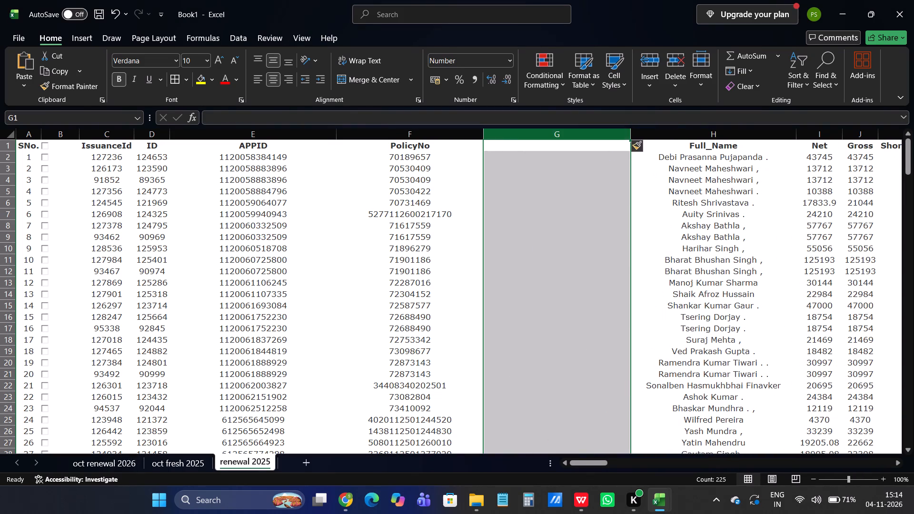
{"action": "right_click", "coordinate": [517, 133]}
{"action": "left_click", "coordinate": [533, 249]}
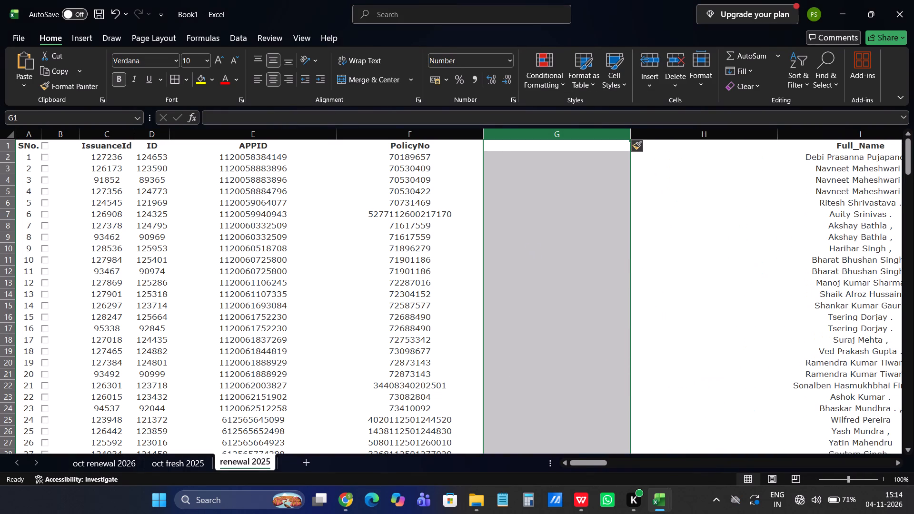
{"action": "right_click", "coordinate": [516, 132]}
{"action": "left_click", "coordinate": [427, 187]}
{"action": "left_click", "coordinate": [310, 193]}
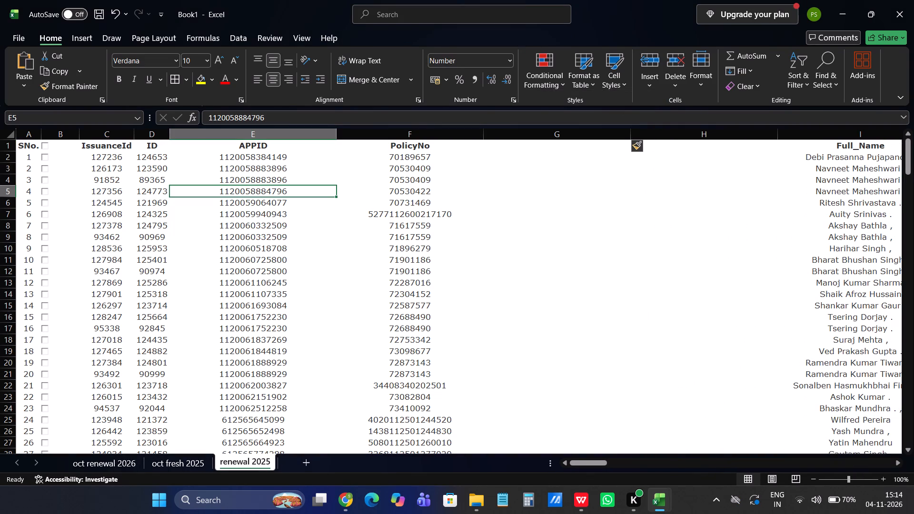